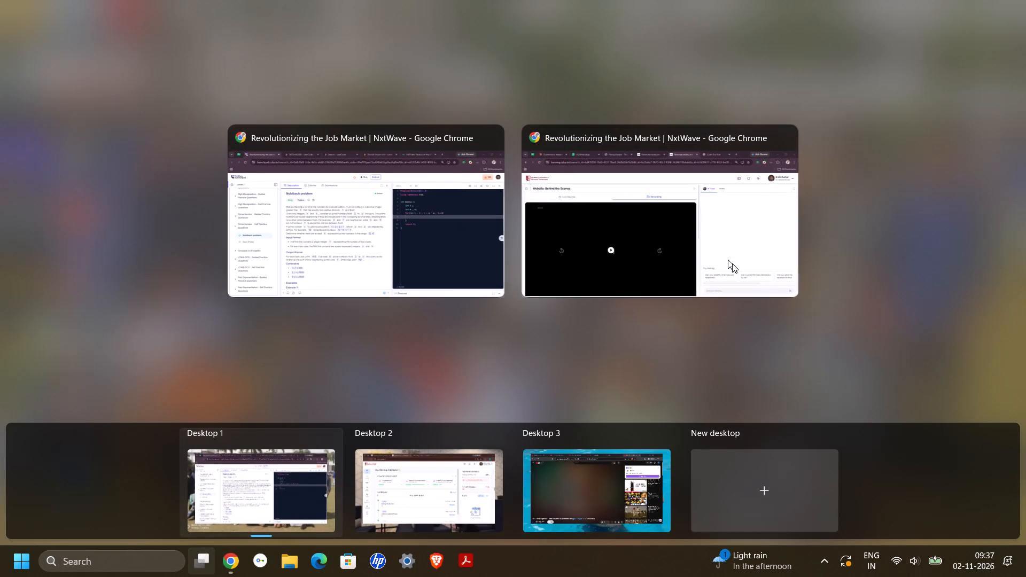
Switch to the Chrome window with the Website: Behind the Scenes recording and bring up the other NxtWave course page open beside it.
{"action": "left_click", "coordinate": [732, 263]}
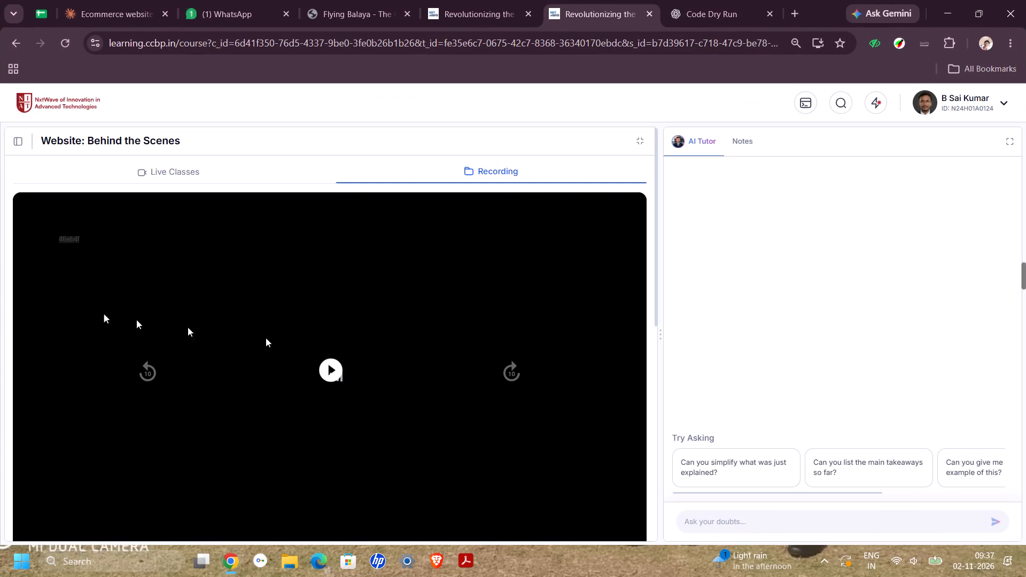
{"action": "left_click", "coordinate": [516, 0]}
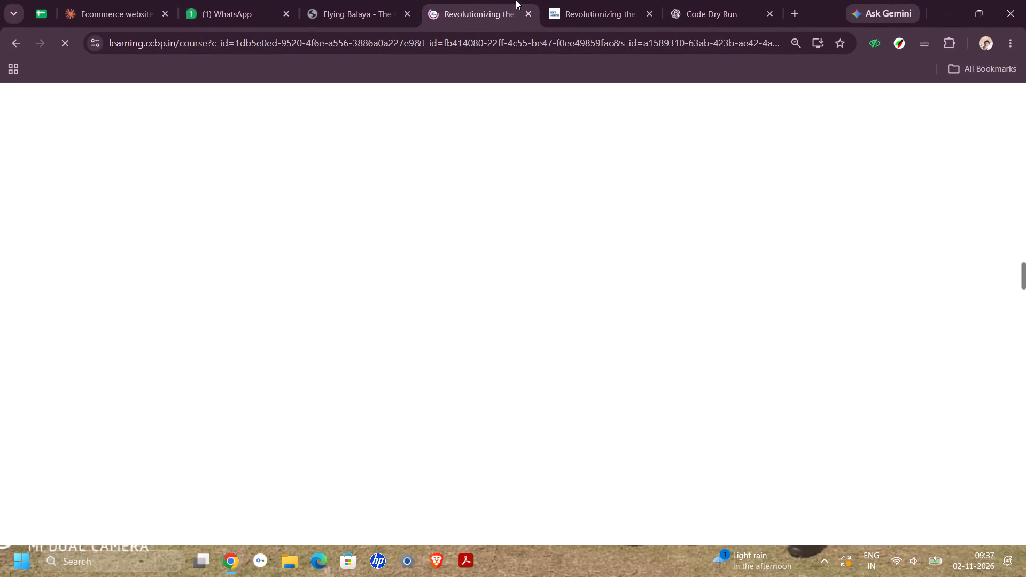
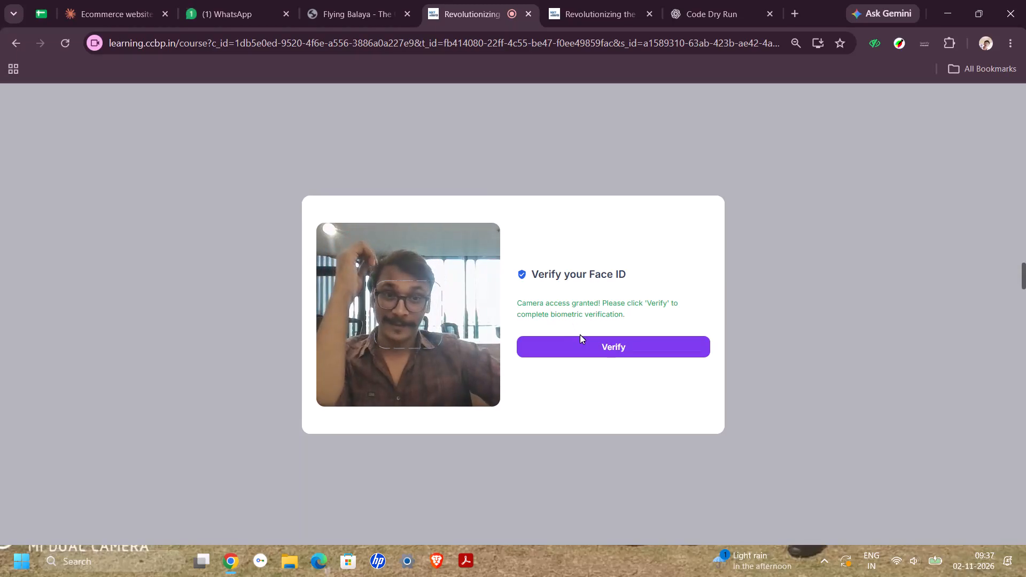
Complete the Face ID verification to get into the NxtWave course page.
{"action": "left_click_drag", "start_coordinate": [580, 334], "coordinate": [585, 330]}
{"action": "left_click", "coordinate": [585, 330]}
{"action": "left_click_drag", "start_coordinate": [585, 333], "coordinate": [585, 339]}
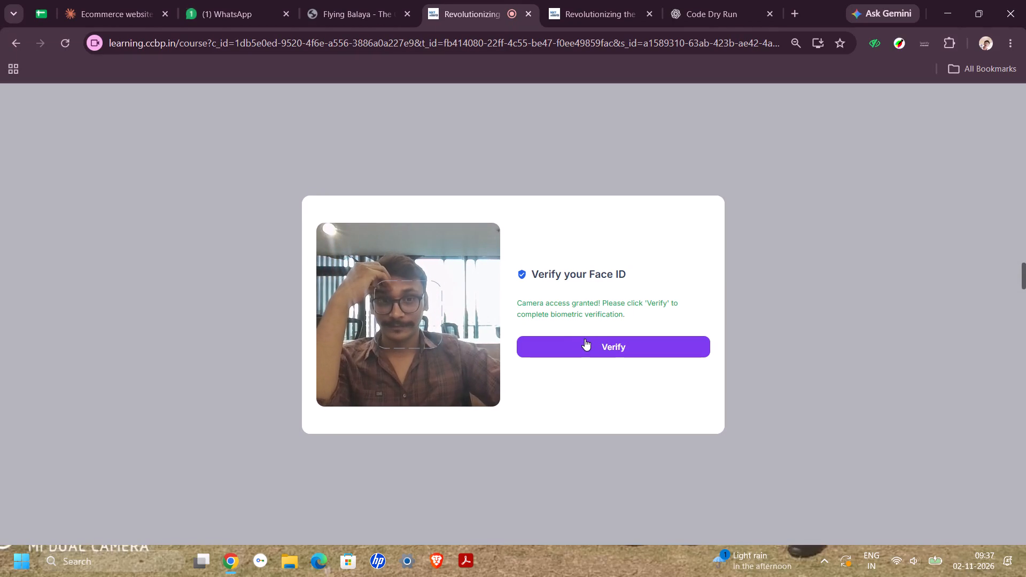
{"action": "left_click", "coordinate": [585, 339]}
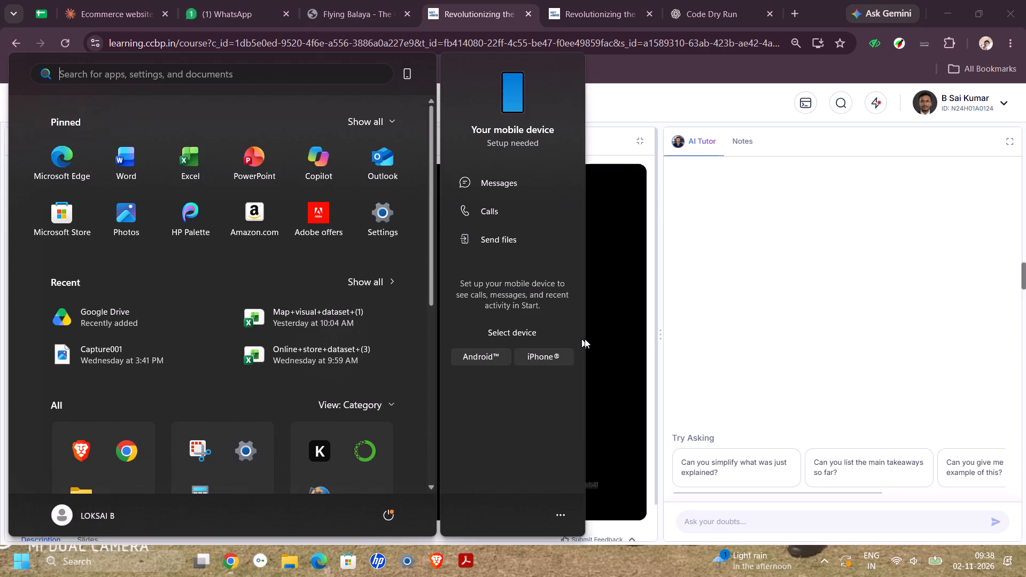
Search Windows for "kur" and launch the Kuro app.
{"action": "key", "text": "k"}
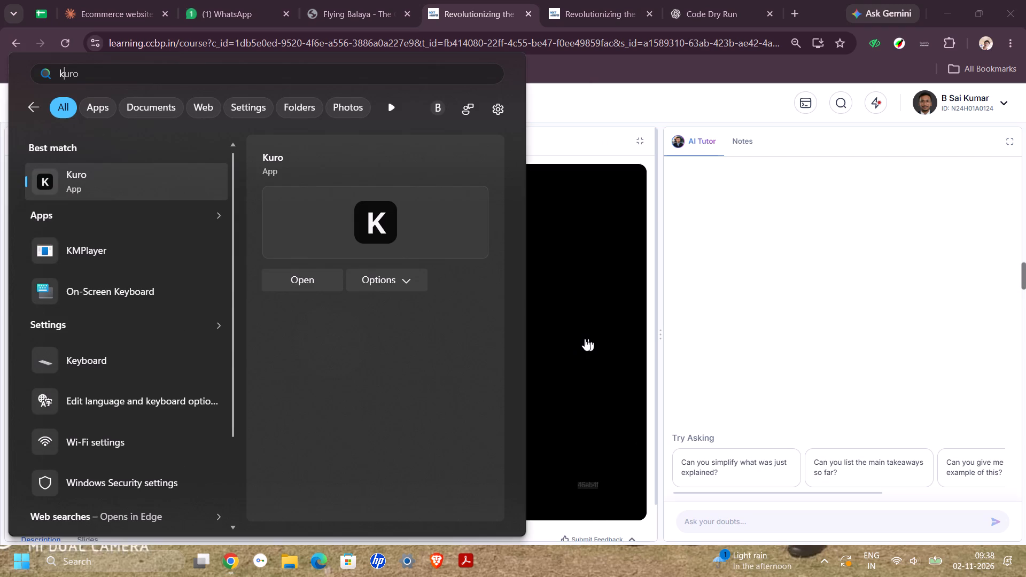
{"action": "type", "text": "ur"}
{"action": "key", "text": "Return"}
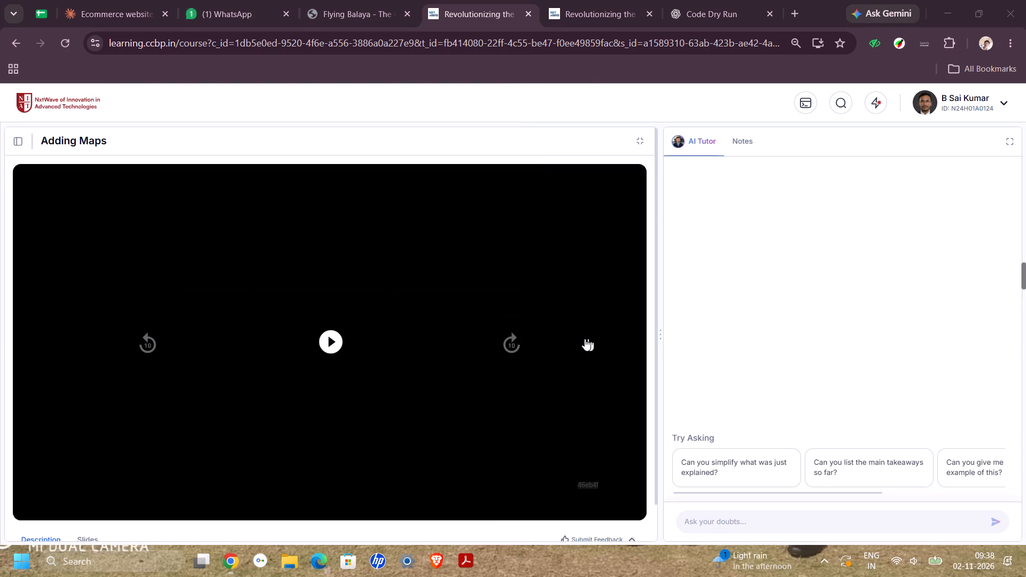
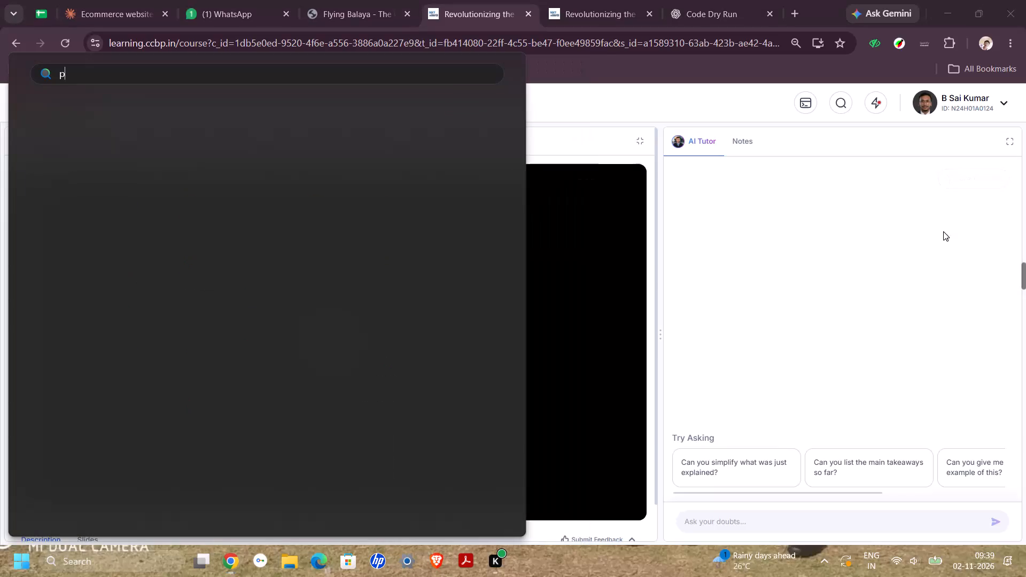
Search Windows for "poweer" and launch Power BI Desktop.
{"action": "type", "text": "o"}
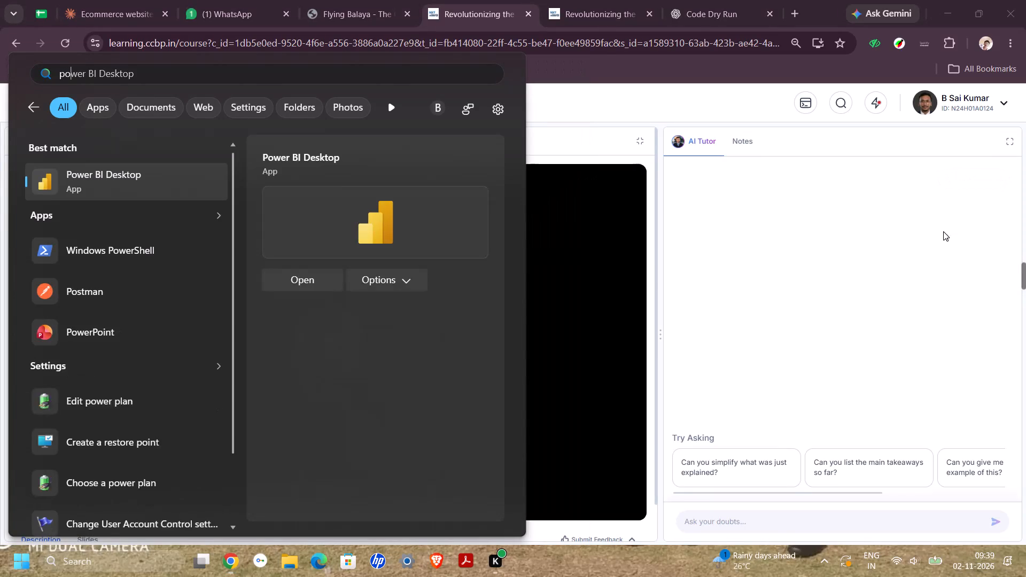
{"action": "type", "text": "weer"}
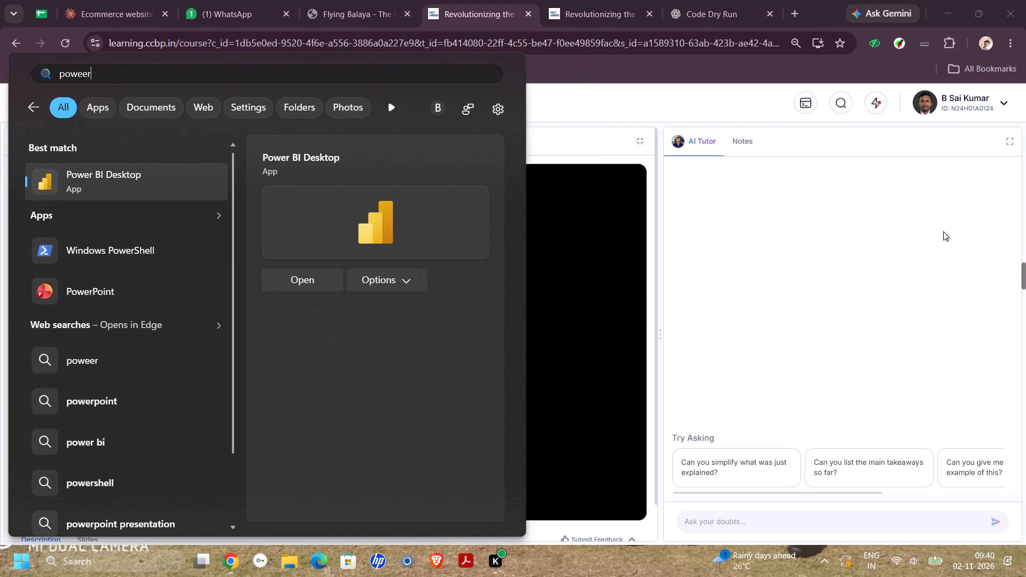
{"action": "key", "text": "shift+Return"}
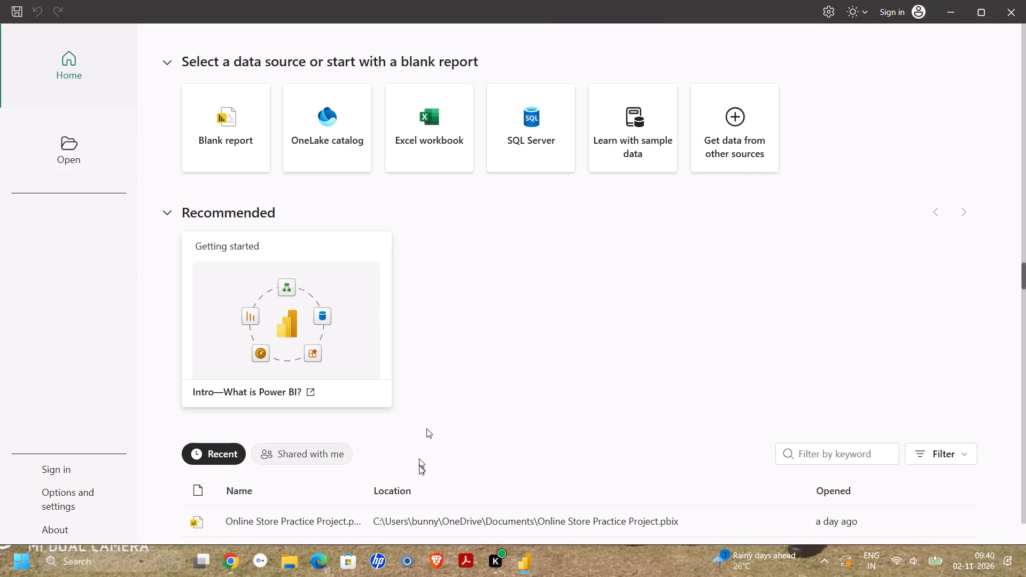
Open the recent Online Store Practice Project report.
{"action": "left_click", "coordinate": [316, 523]}
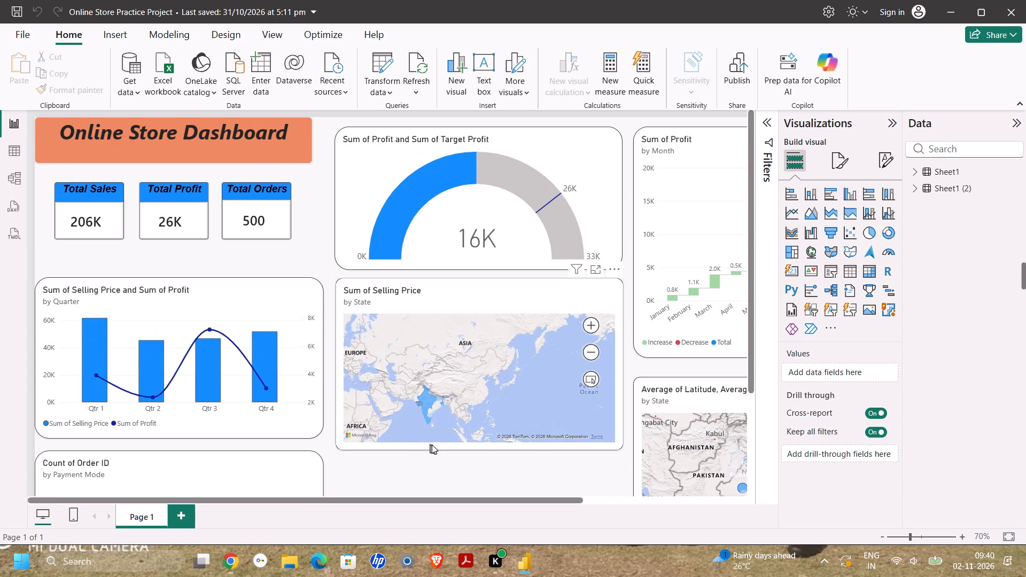
Zoom and pan the Sum of Selling Price by State map to centre it on India.
{"action": "double_click", "coordinate": [590, 333]}
{"action": "left_click_drag", "start_coordinate": [429, 377], "coordinate": [587, 339]}
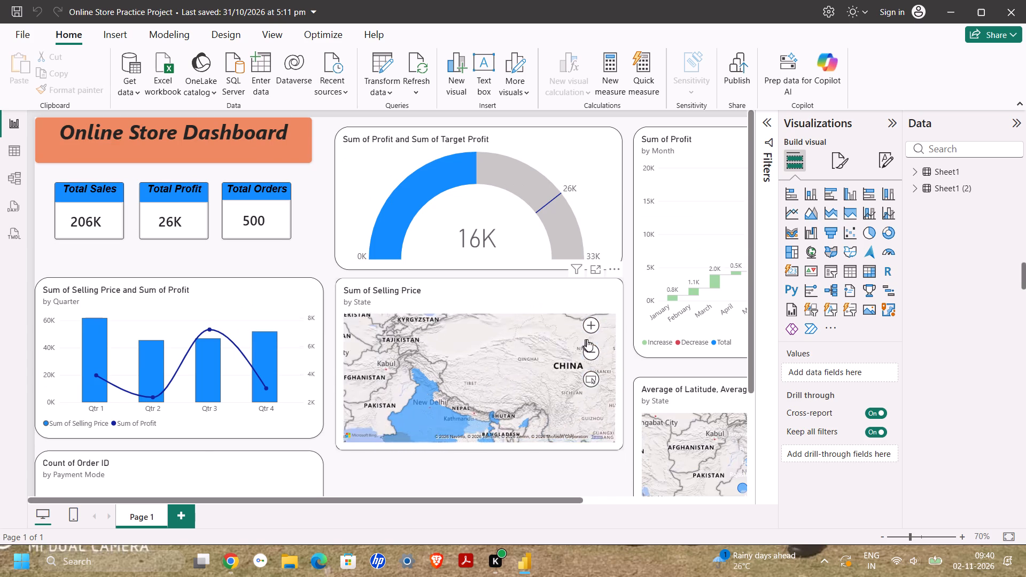
{"action": "left_click_drag", "start_coordinate": [587, 339], "coordinate": [636, 271]}
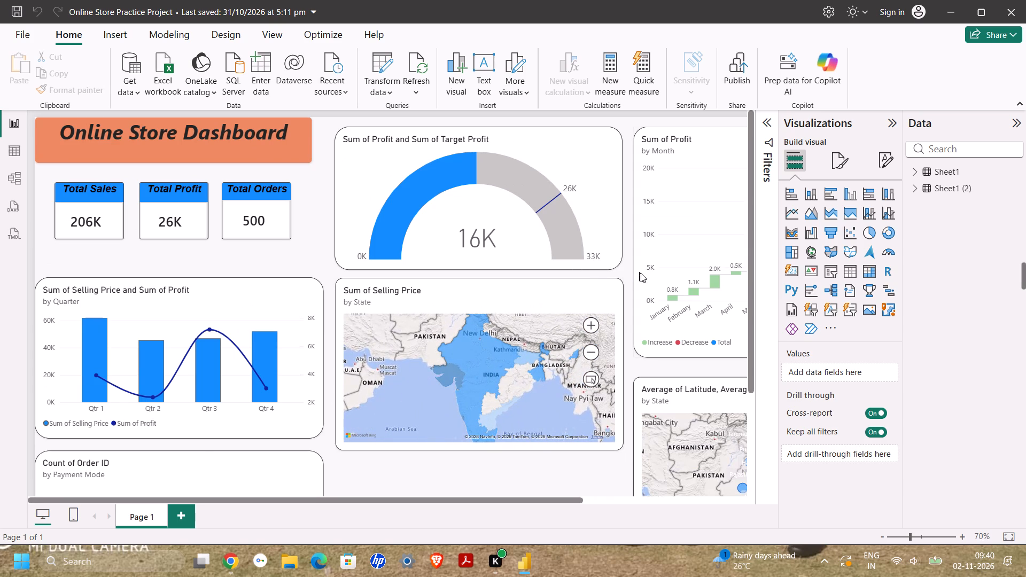
{"action": "left_click", "coordinate": [588, 349]}
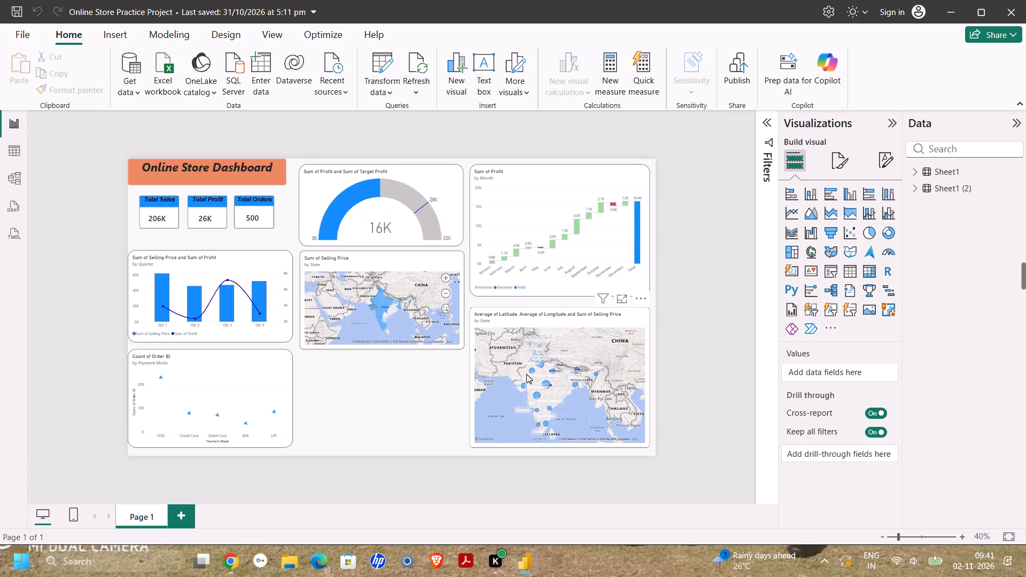
Add an empty funnel chart in the blank space below the Sum of Selling Price by State map.
{"action": "key", "text": "ctrl+plus"}
{"action": "left_click", "coordinate": [401, 399]}
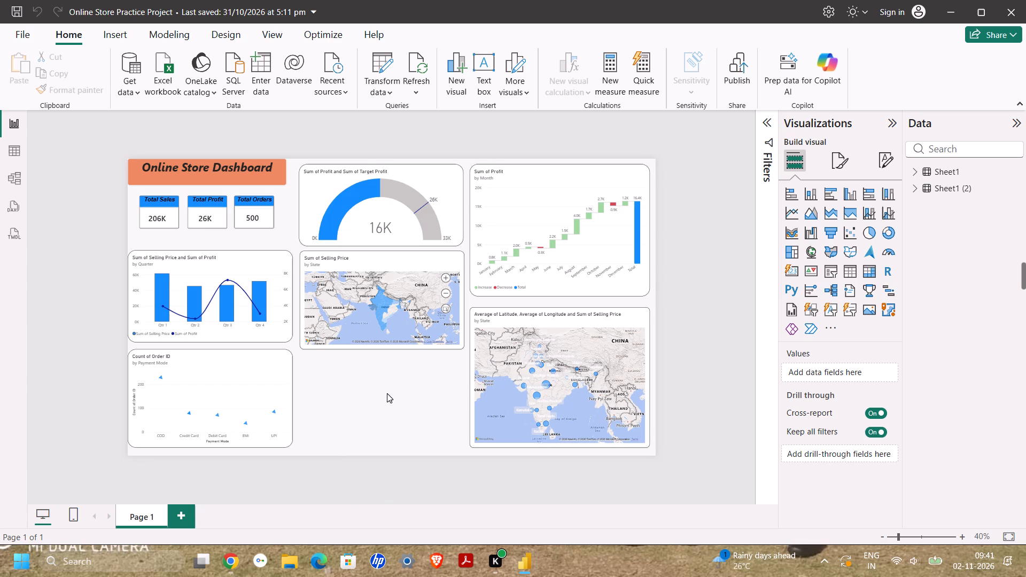
{"action": "left_click", "coordinate": [835, 240]}
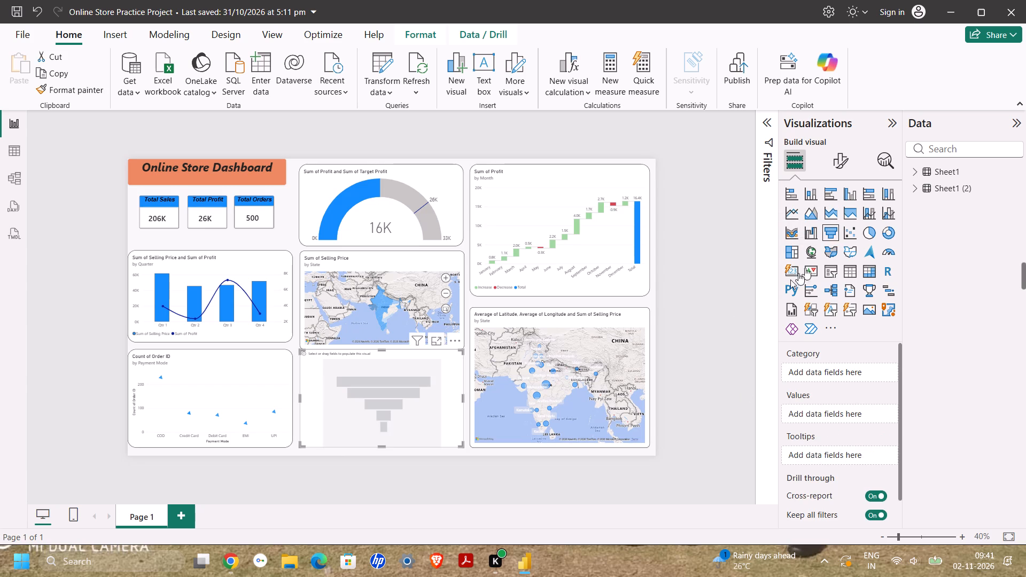
{"action": "left_click", "coordinate": [337, 407]}
{"action": "scroll", "coordinate": [337, 407], "scroll_direction": "down", "scroll_amount": 1}
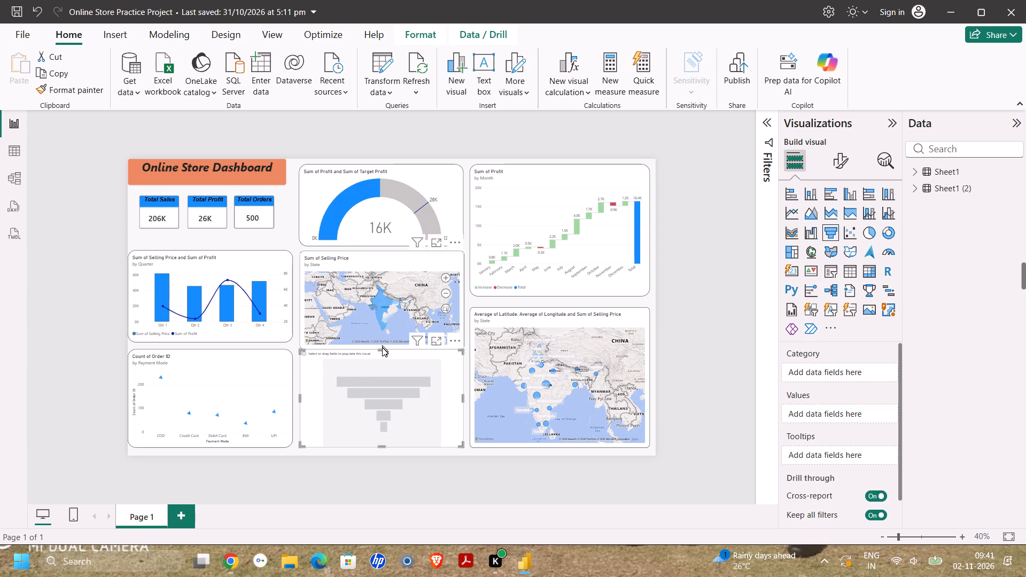
Lower the funnel chart's top edge slightly to leave a gap below the Sum of Selling Price map.
{"action": "left_click", "coordinate": [382, 347]}
{"action": "left_click", "coordinate": [382, 361]}
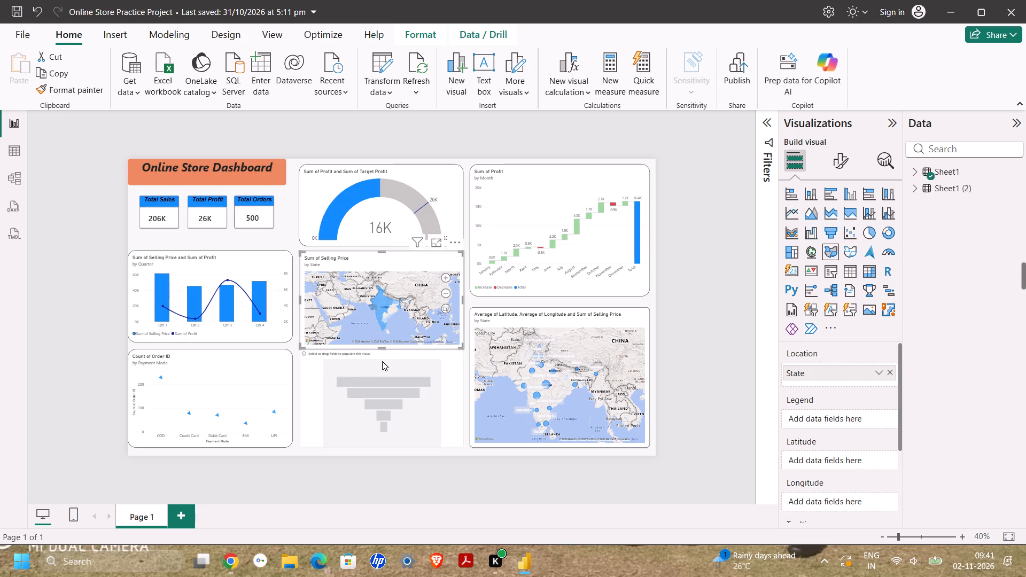
{"action": "left_click_drag", "start_coordinate": [382, 352], "coordinate": [383, 354]}
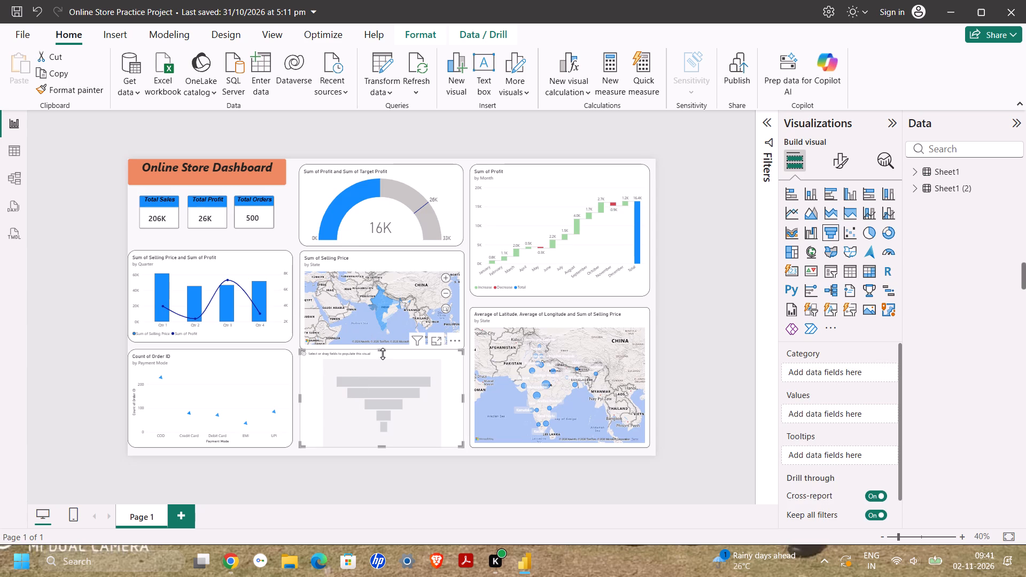
{"action": "left_click_drag", "start_coordinate": [383, 354], "coordinate": [383, 356]}
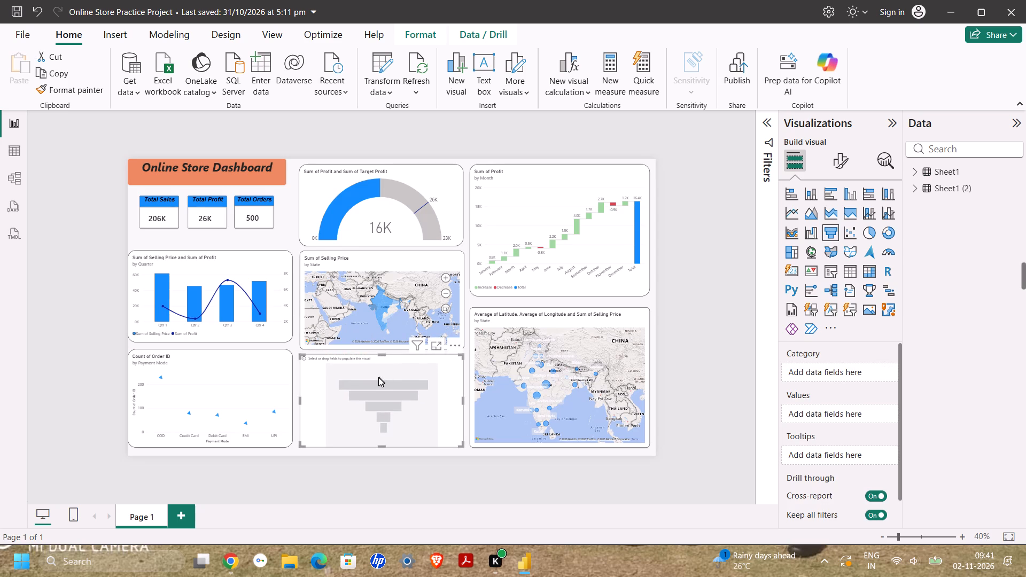
{"action": "left_click", "coordinate": [378, 377]}
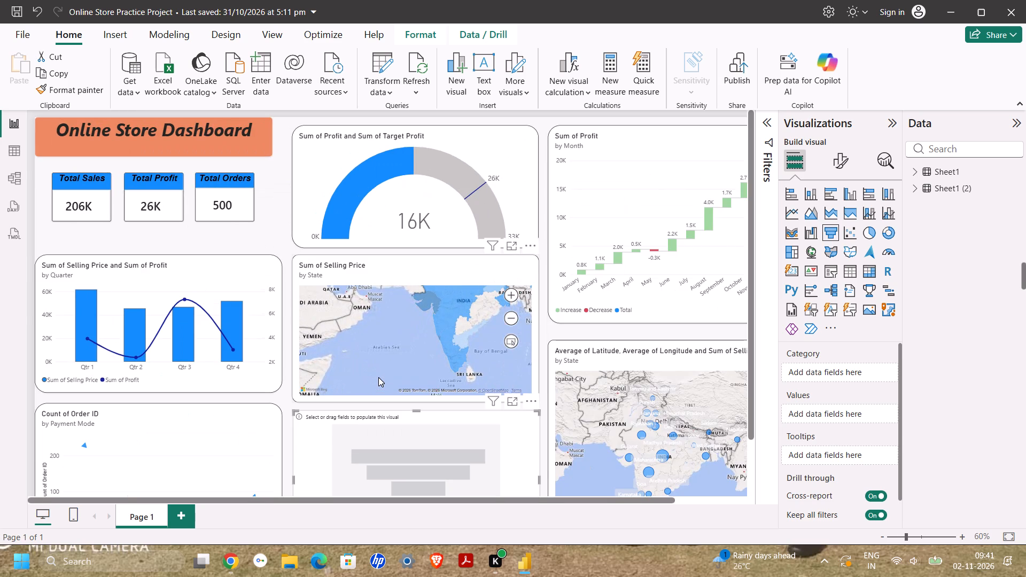
Clear the state selection on the Sum of Selling Price map and bring India back into its view.
{"action": "double_click", "coordinate": [448, 344]}
{"action": "left_click", "coordinate": [444, 349]}
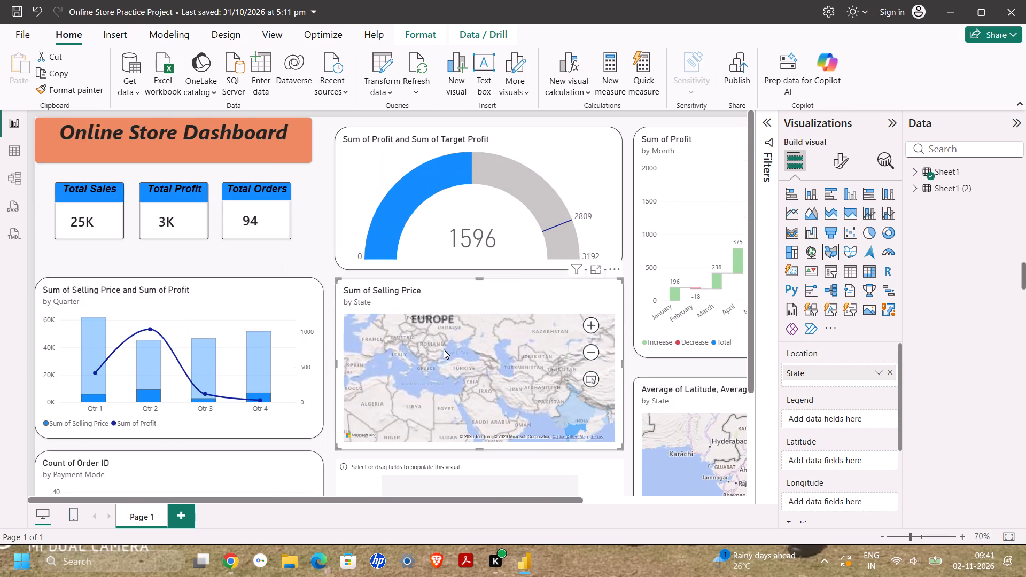
{"action": "left_click", "coordinate": [499, 372]}
{"action": "left_click_drag", "start_coordinate": [499, 372], "coordinate": [379, 319]}
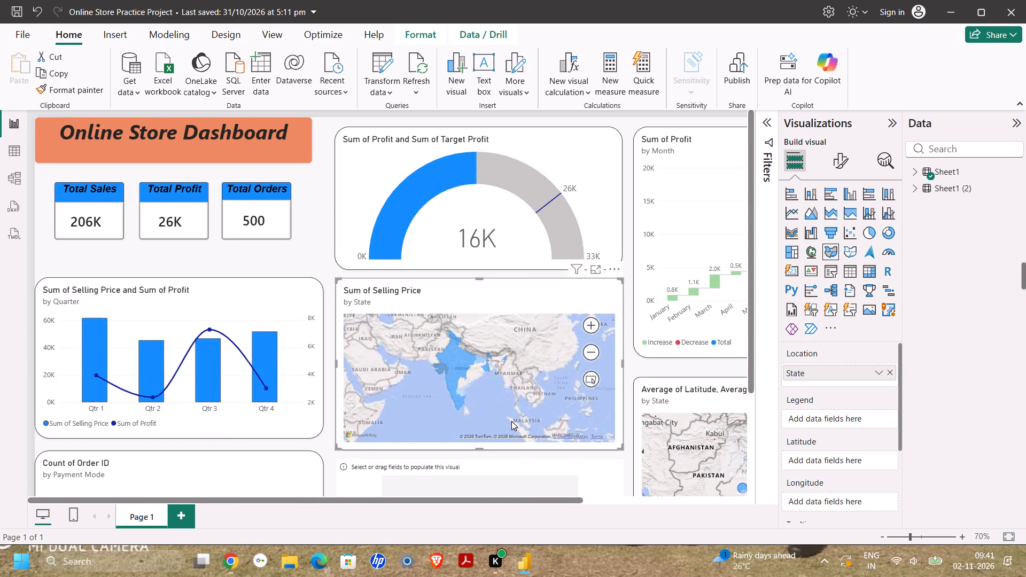
Check the empty funnel chart's formatting options, return to its build settings and deselect the chart.
{"action": "left_click", "coordinate": [464, 465]}
{"action": "scroll", "coordinate": [464, 465], "scroll_direction": "down", "scroll_amount": 3}
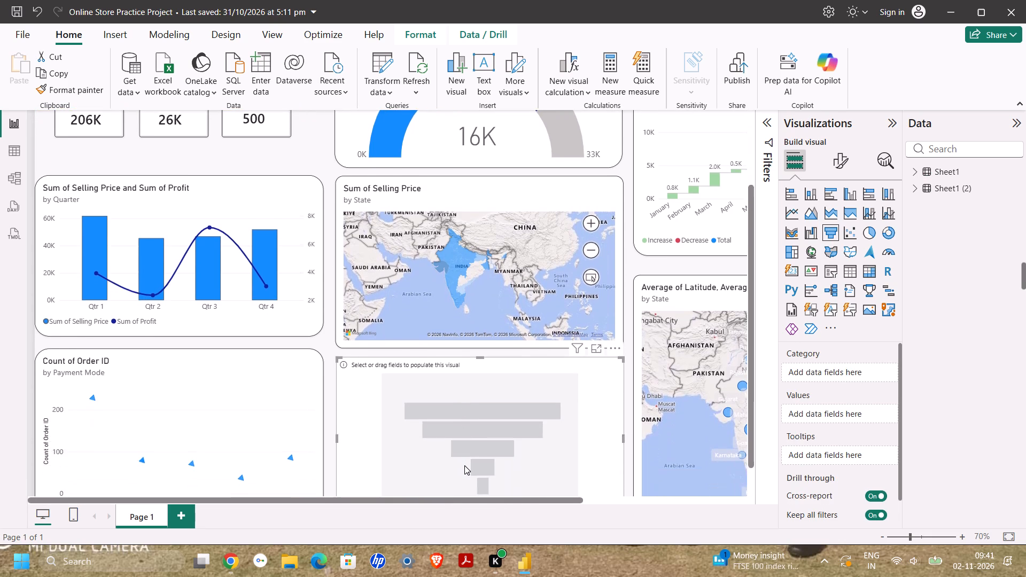
{"action": "scroll", "coordinate": [464, 465], "scroll_direction": "down", "scroll_amount": 2}
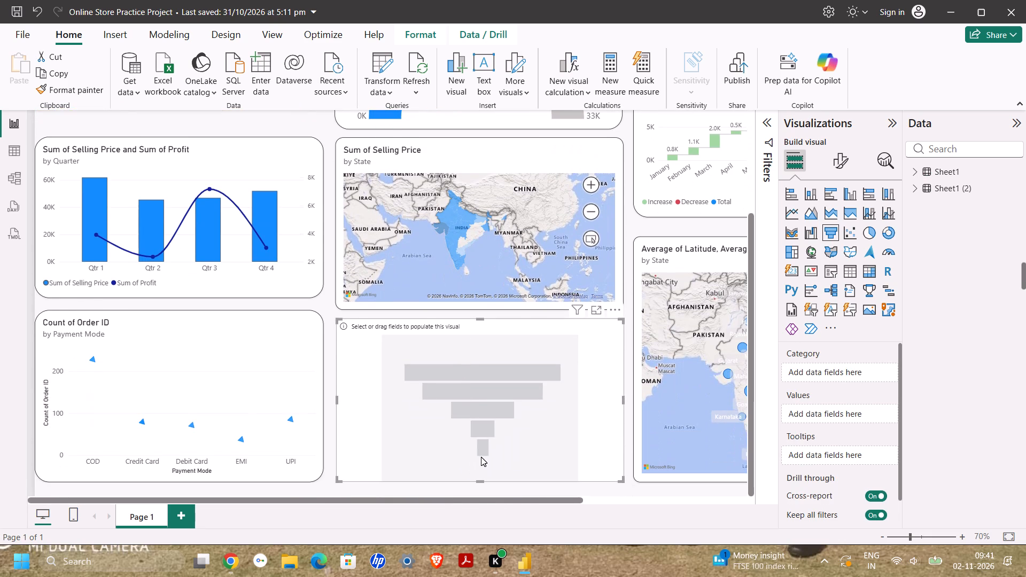
{"action": "left_click", "coordinate": [840, 161]}
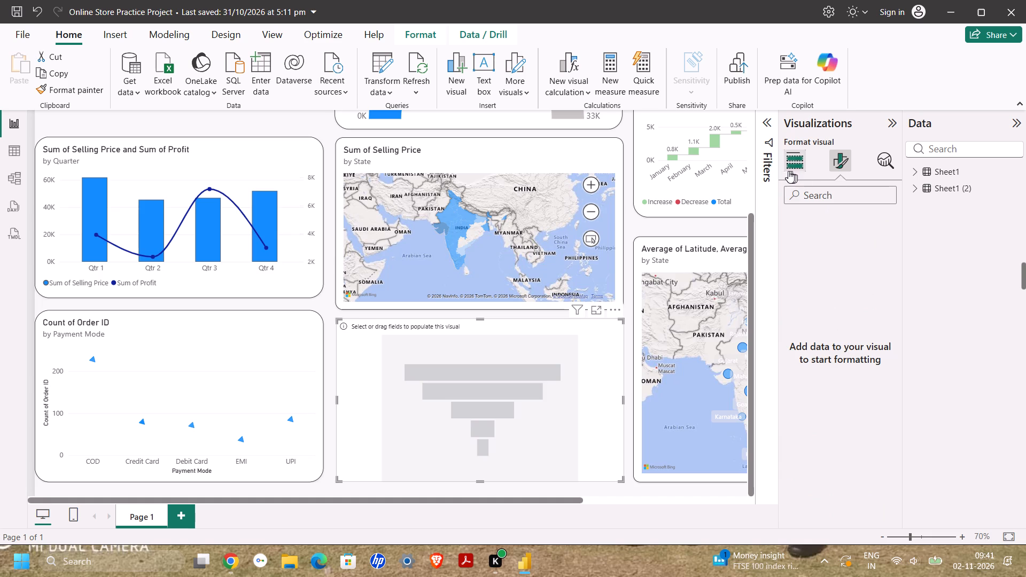
{"action": "left_click", "coordinate": [493, 401]}
{"action": "left_click", "coordinate": [788, 161]}
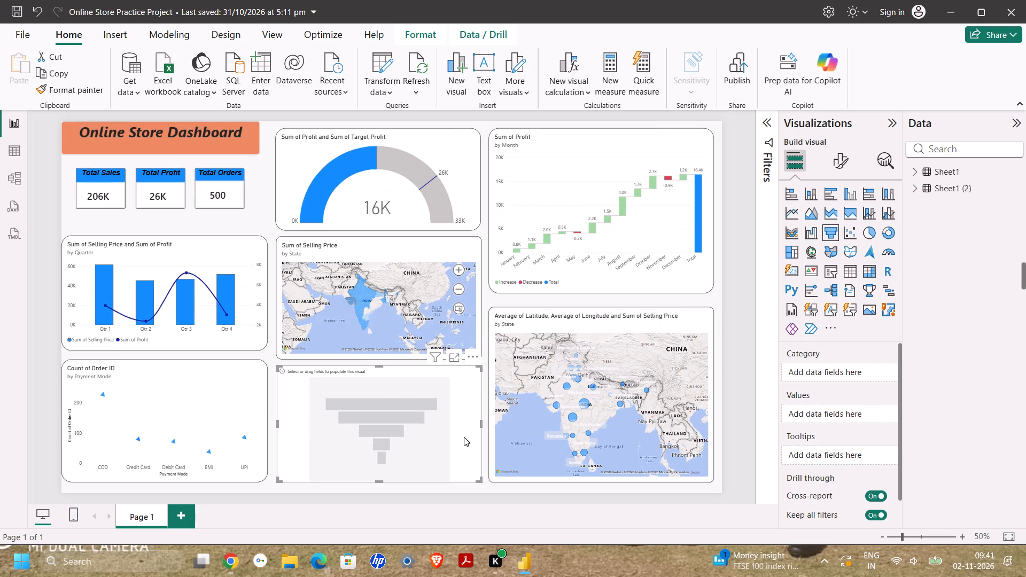
{"action": "left_click", "coordinate": [470, 496]}
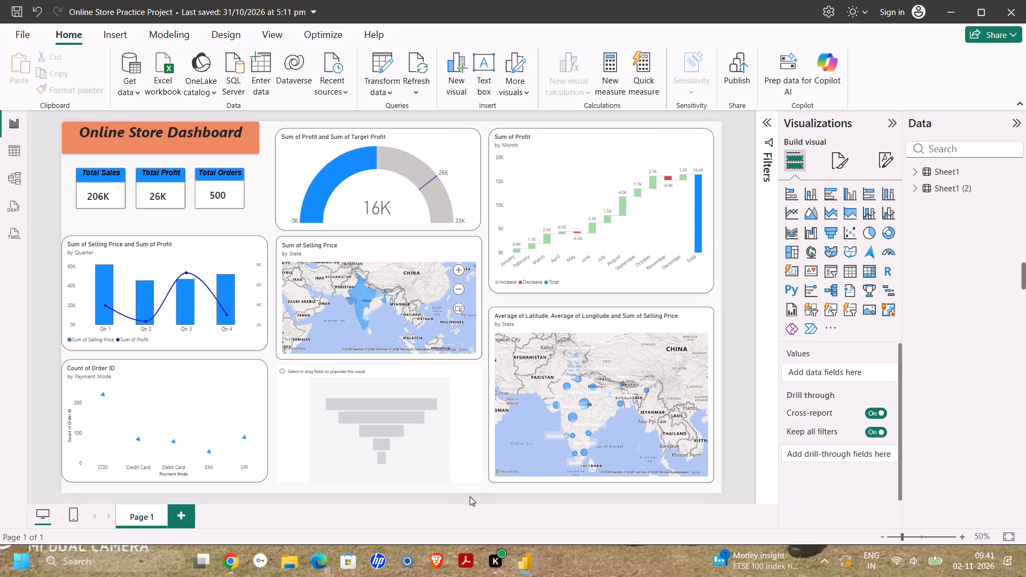
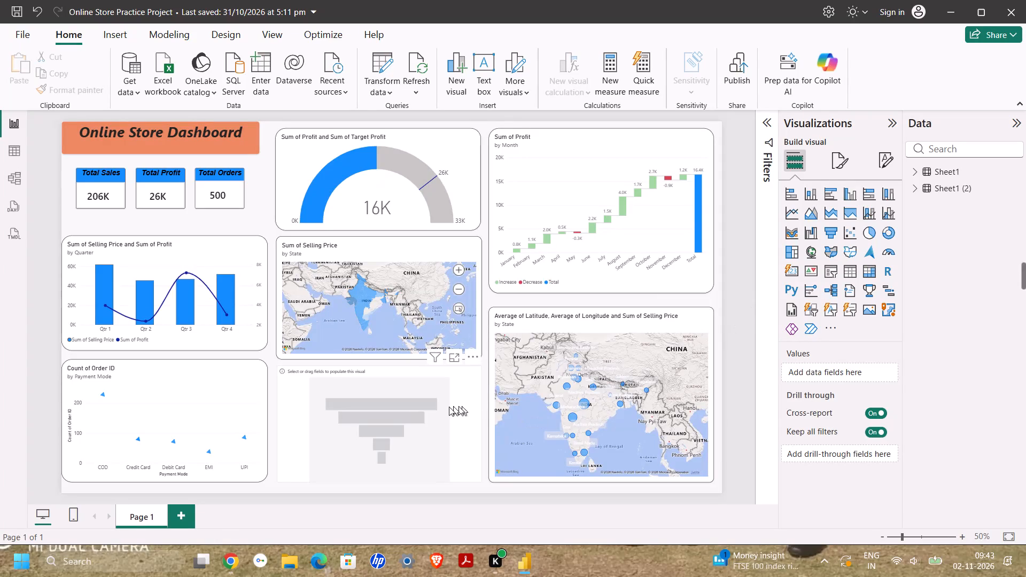
Select the empty funnel chart beneath the Sum of Selling Price by State map, ready for adding data fields.
{"action": "left_click", "coordinate": [424, 412]}
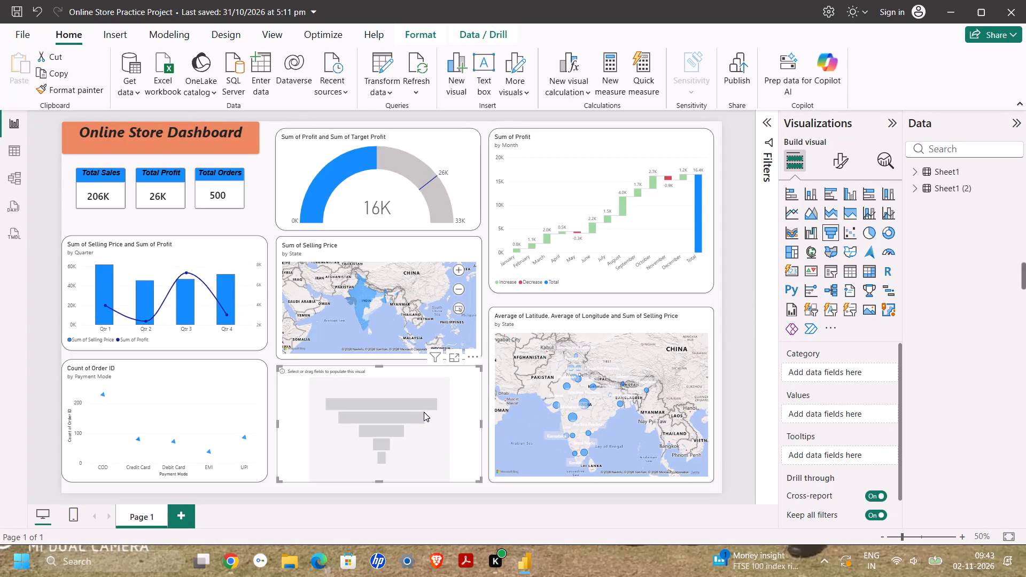
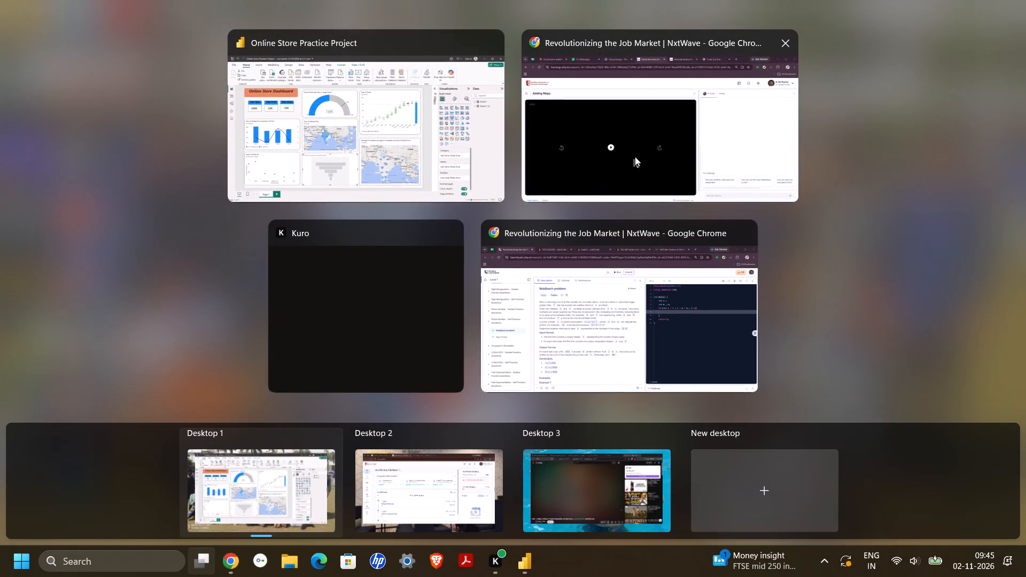
Switch to the NxtWave course in Chrome and open the Adding a Funnel Chart lesson from the course contents.
{"action": "left_click", "coordinate": [619, 114]}
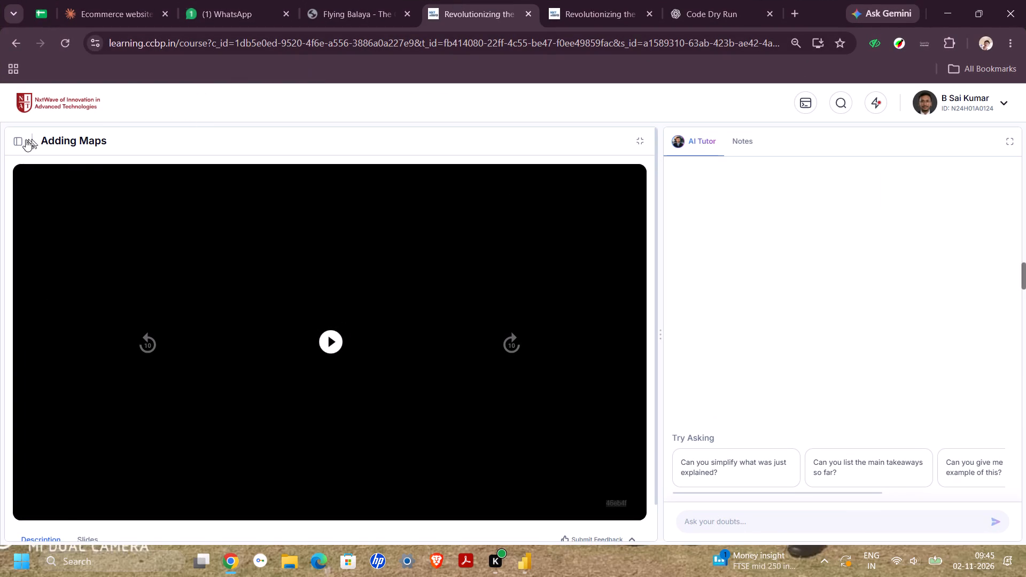
{"action": "left_click", "coordinate": [18, 143]}
{"action": "scroll", "coordinate": [76, 289], "scroll_direction": "down", "scroll_amount": 3}
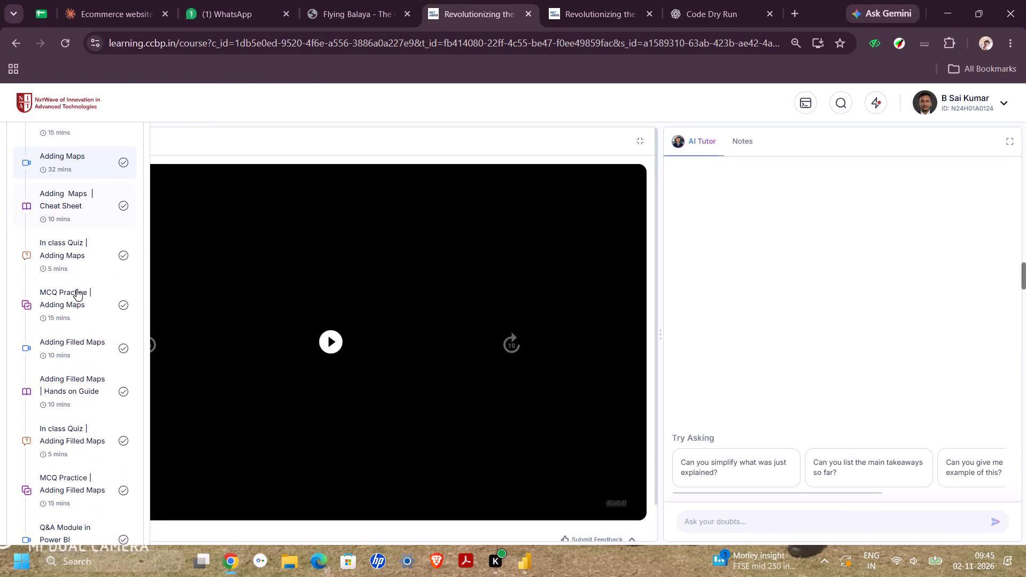
{"action": "scroll", "coordinate": [80, 498], "scroll_direction": "down", "scroll_amount": 1}
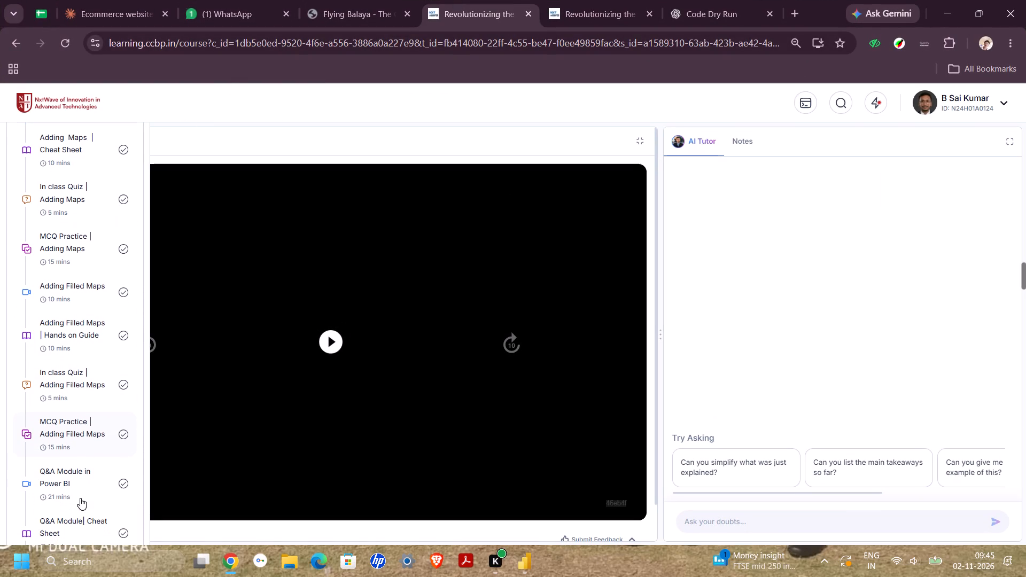
{"action": "scroll", "coordinate": [52, 416], "scroll_direction": "down", "scroll_amount": 1}
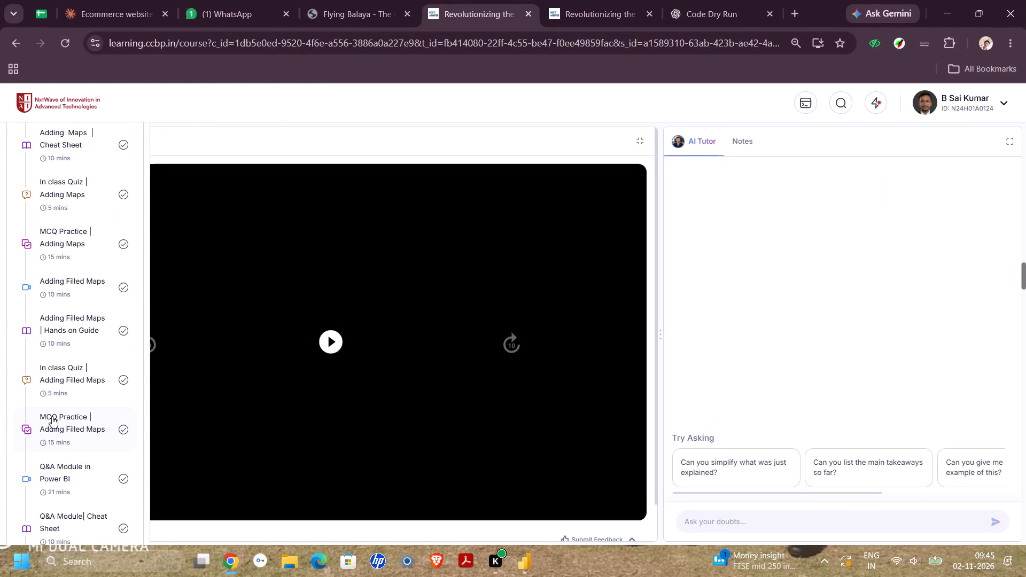
{"action": "scroll", "coordinate": [52, 416], "scroll_direction": "down", "scroll_amount": 3}
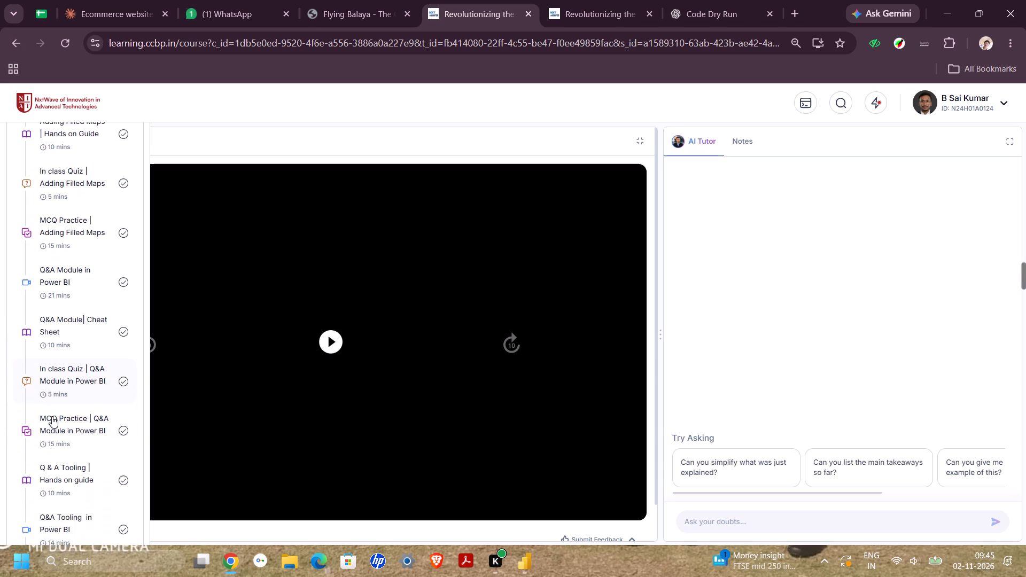
{"action": "scroll", "coordinate": [52, 416], "scroll_direction": "down", "scroll_amount": 4}
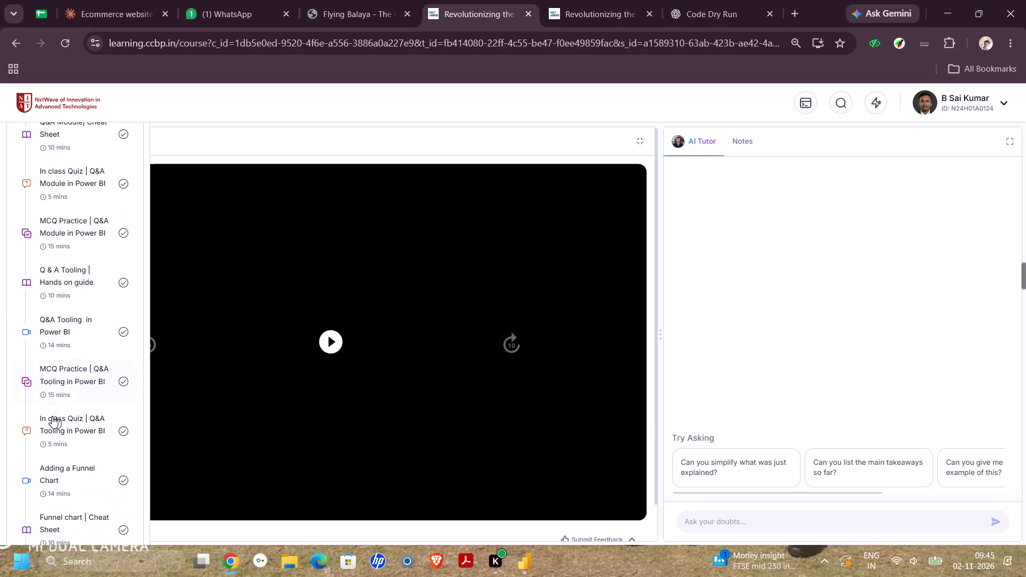
{"action": "scroll", "coordinate": [52, 416], "scroll_direction": "down", "scroll_amount": 1}
{"action": "left_click", "coordinate": [55, 424]}
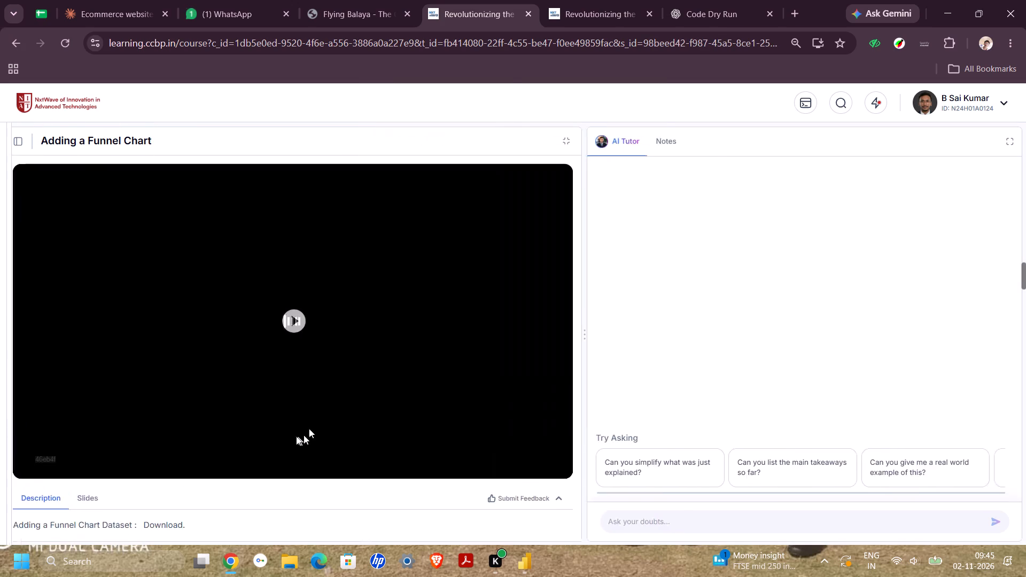
Try to download the Adding a Funnel Chart dataset from the lesson's description.
{"action": "scroll", "coordinate": [237, 453], "scroll_direction": "down", "scroll_amount": 3}
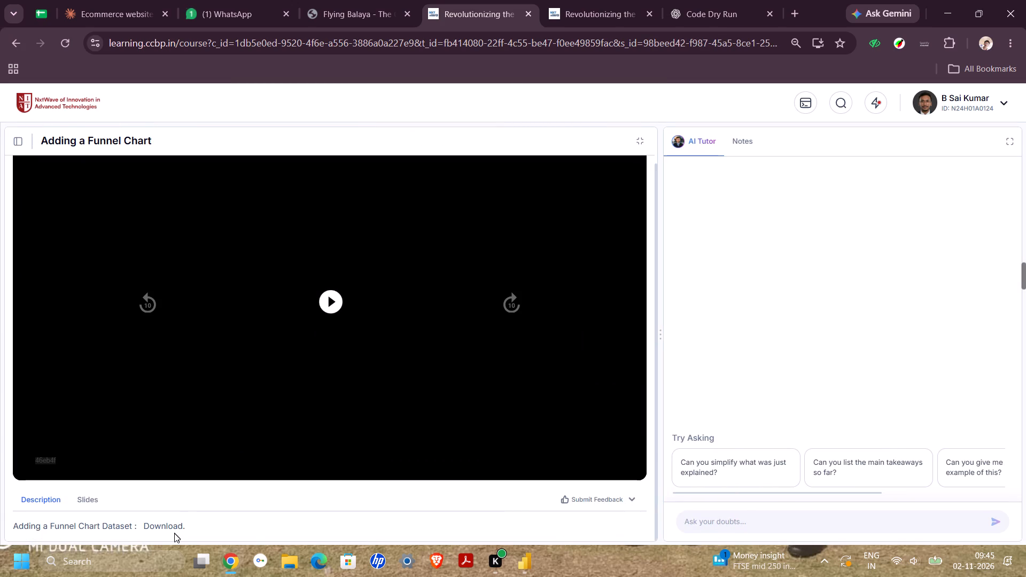
{"action": "left_click", "coordinate": [174, 534]}
{"action": "left_click", "coordinate": [173, 532]}
{"action": "left_click", "coordinate": [173, 532]}
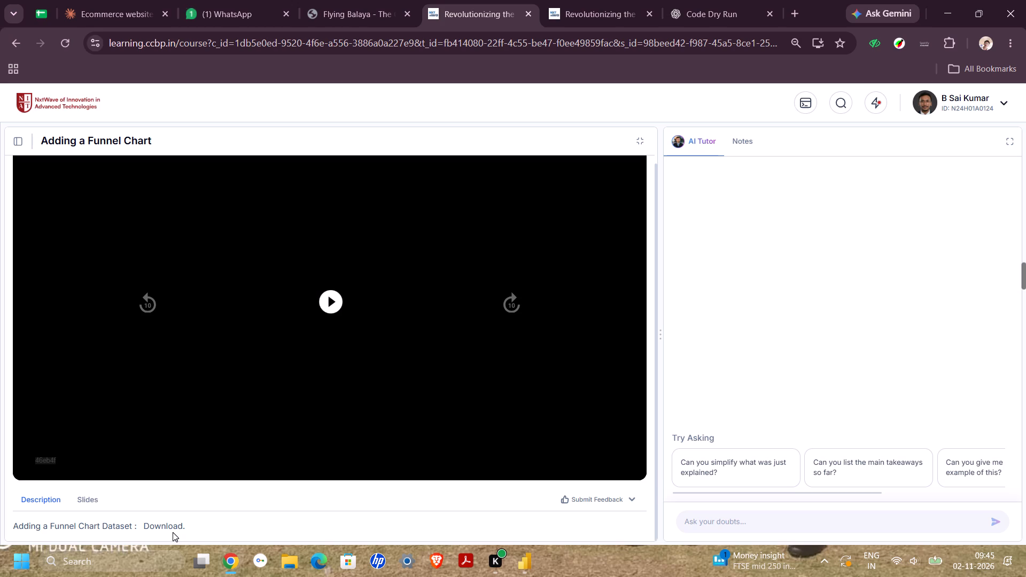
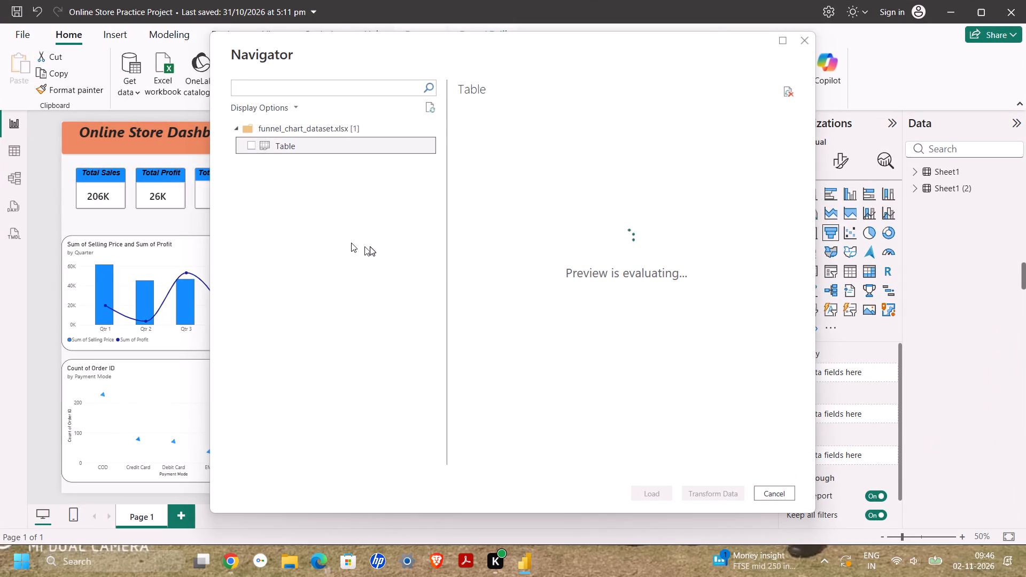
Mark the sheet named Table in funnel_chart_dataset.xlsx for import into the report.
{"action": "left_click", "coordinate": [252, 146]}
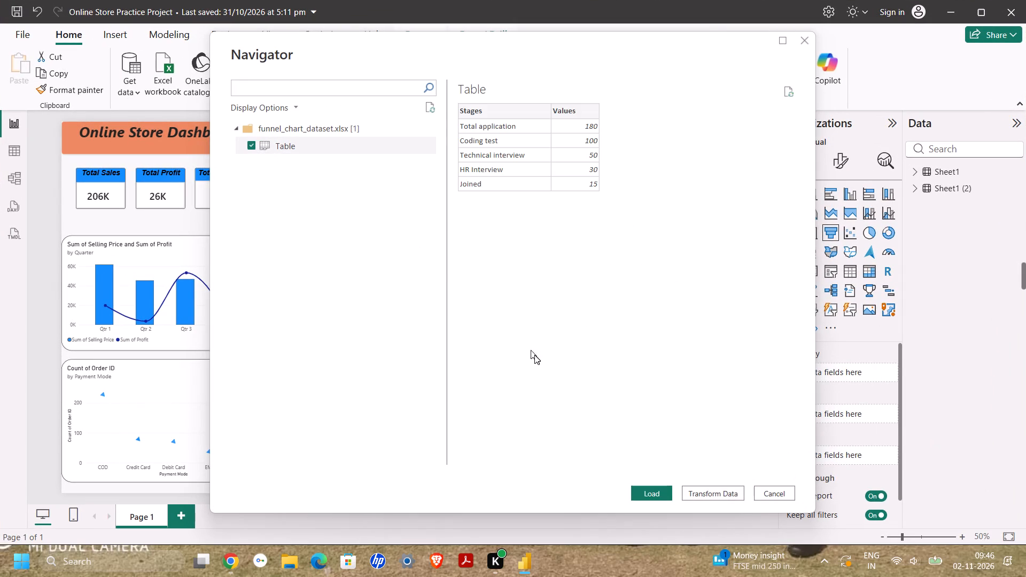
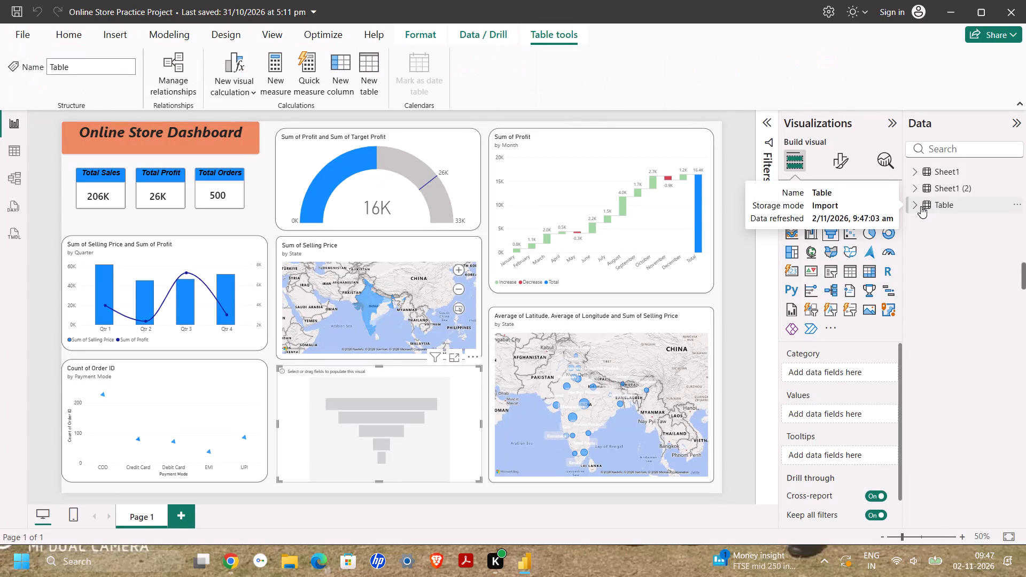
Expand the newly imported table named Table to show its fields for the funnel chart.
{"action": "left_click", "coordinate": [915, 206]}
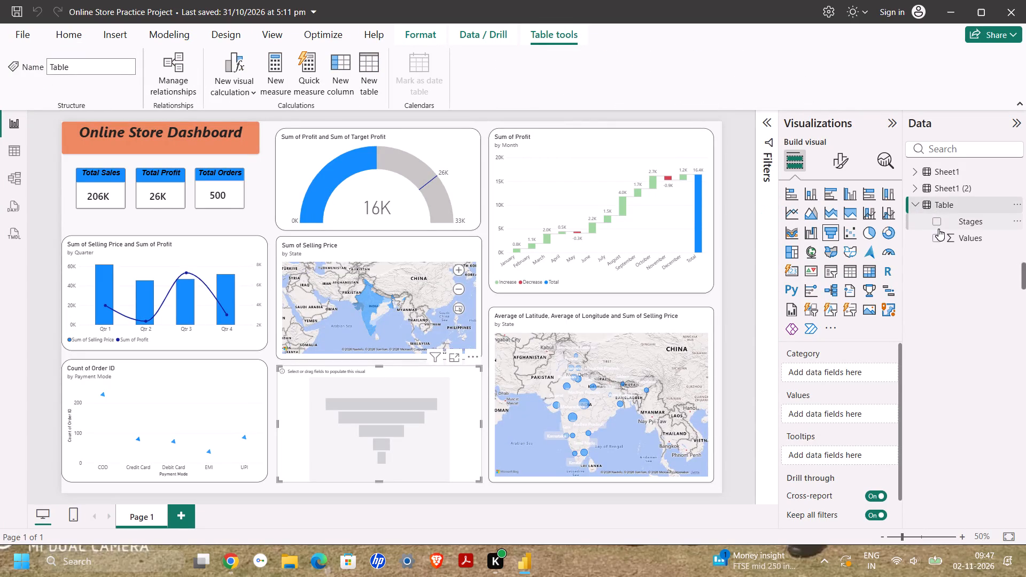
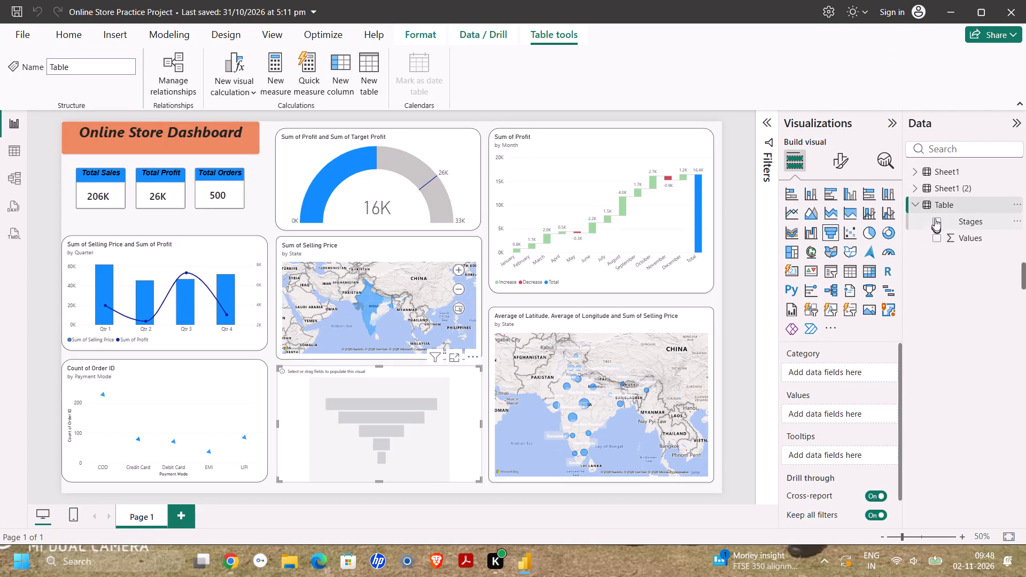
Populate the funnel chart with Stages as the category and Values as the values from the imported Table.
{"action": "left_click_drag", "start_coordinate": [935, 217], "coordinate": [835, 368]}
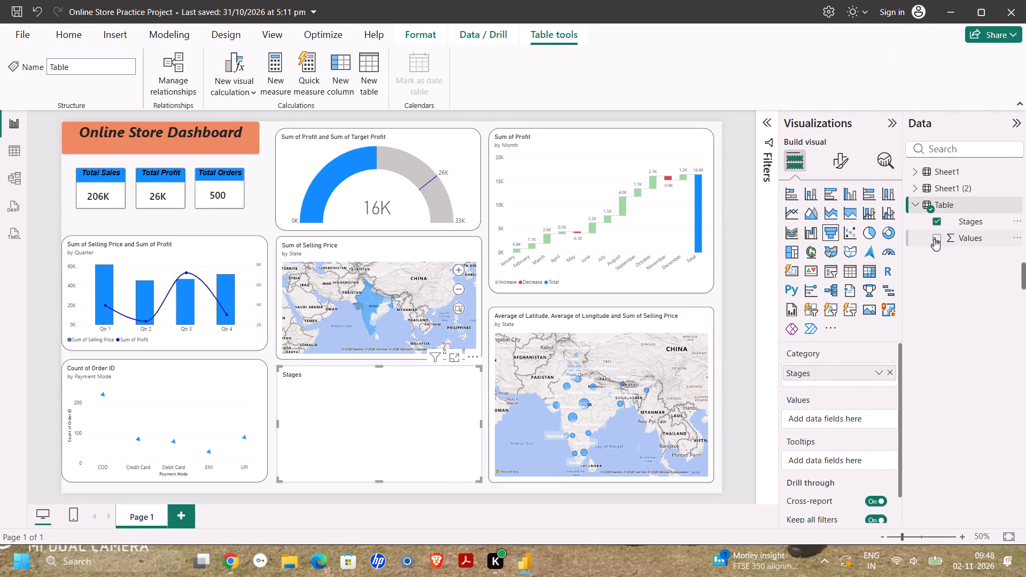
{"action": "left_click_drag", "start_coordinate": [934, 239], "coordinate": [814, 423]}
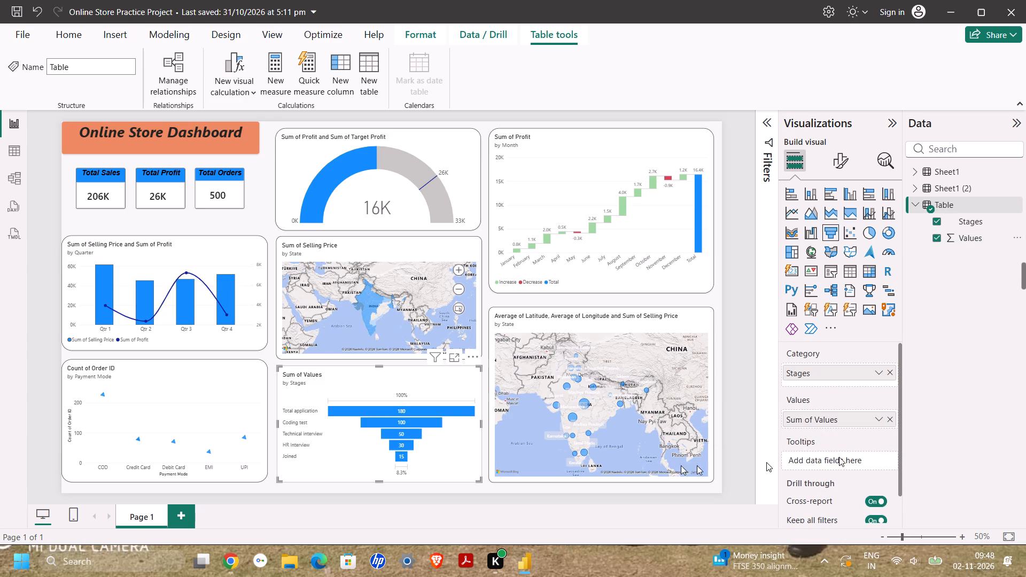
{"action": "scroll", "coordinate": [413, 414], "scroll_direction": "down", "scroll_amount": 1}
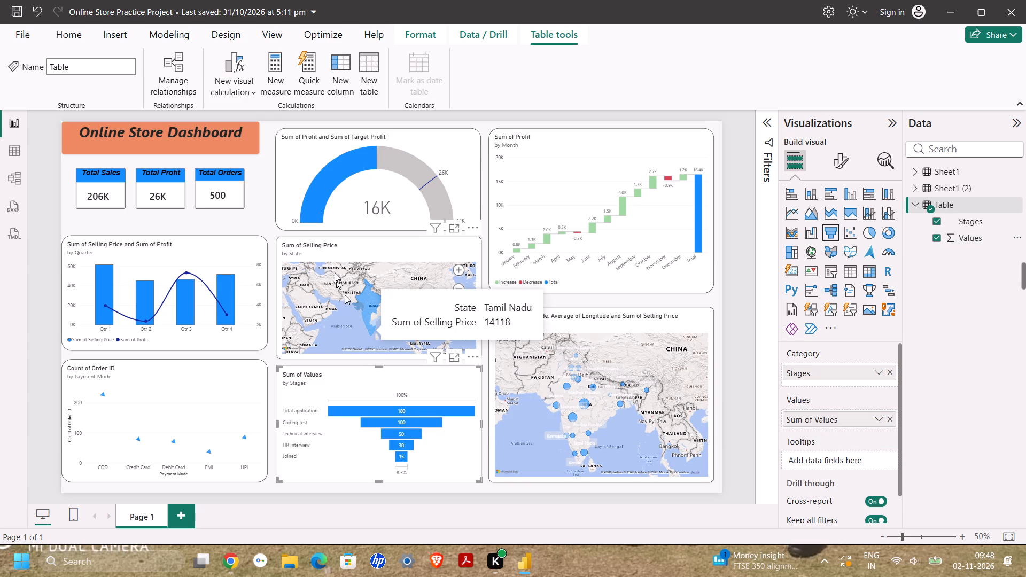
Examine how the dashboard visuals cross-filter for individual states on the Selling Price map and individual quarters in the Selling Price and Profit chart.
{"action": "left_click", "coordinate": [361, 296]}
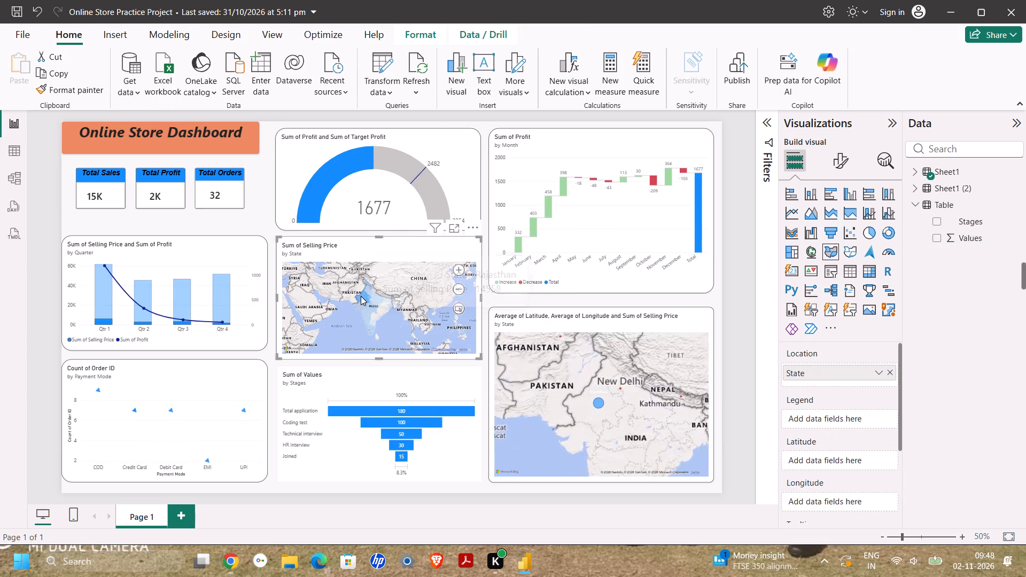
{"action": "left_click", "coordinate": [361, 298]}
{"action": "left_click", "coordinate": [367, 308]}
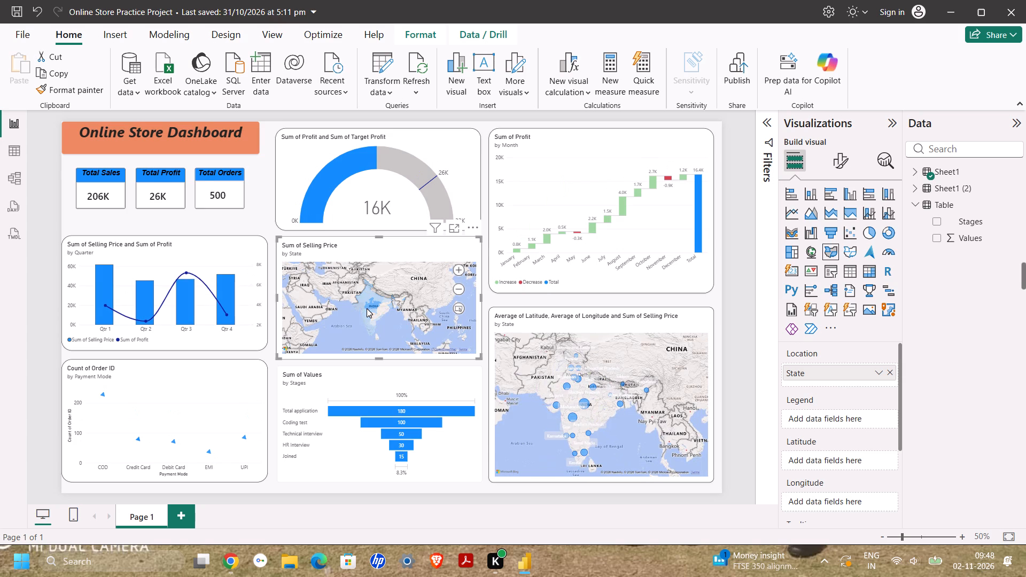
{"action": "left_click", "coordinate": [375, 309]}
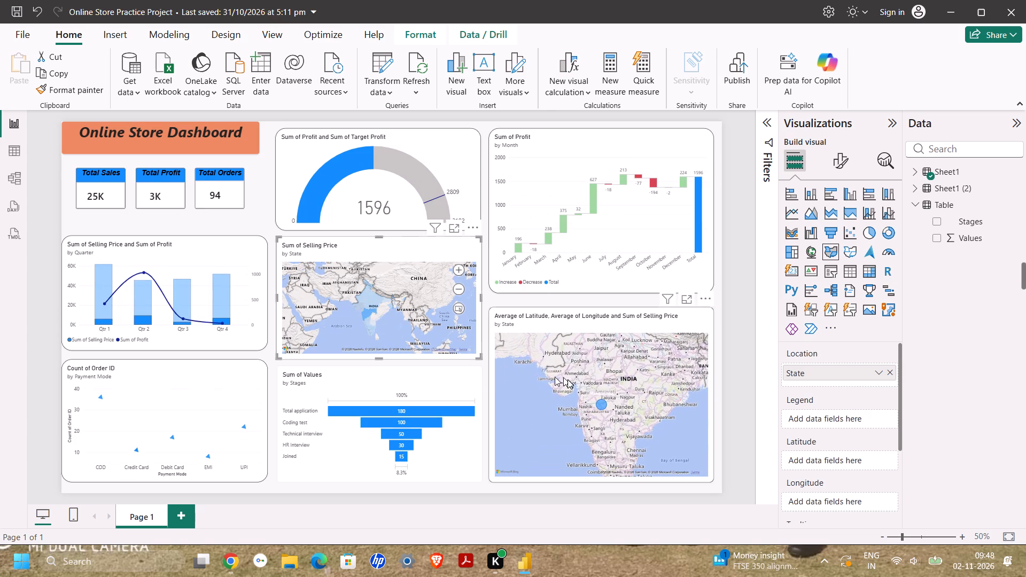
{"action": "left_click", "coordinate": [634, 394]}
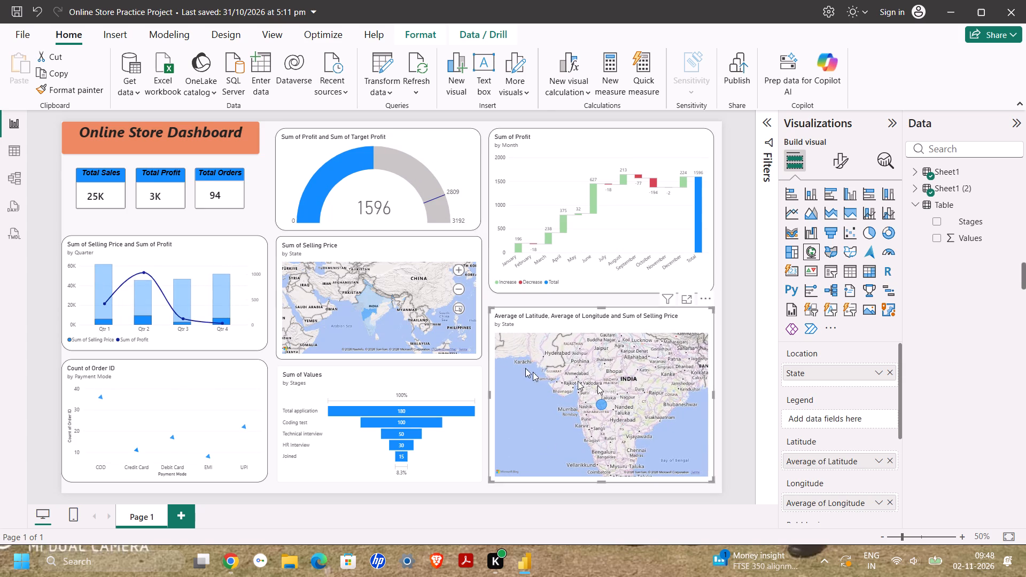
{"action": "left_click", "coordinate": [372, 324]}
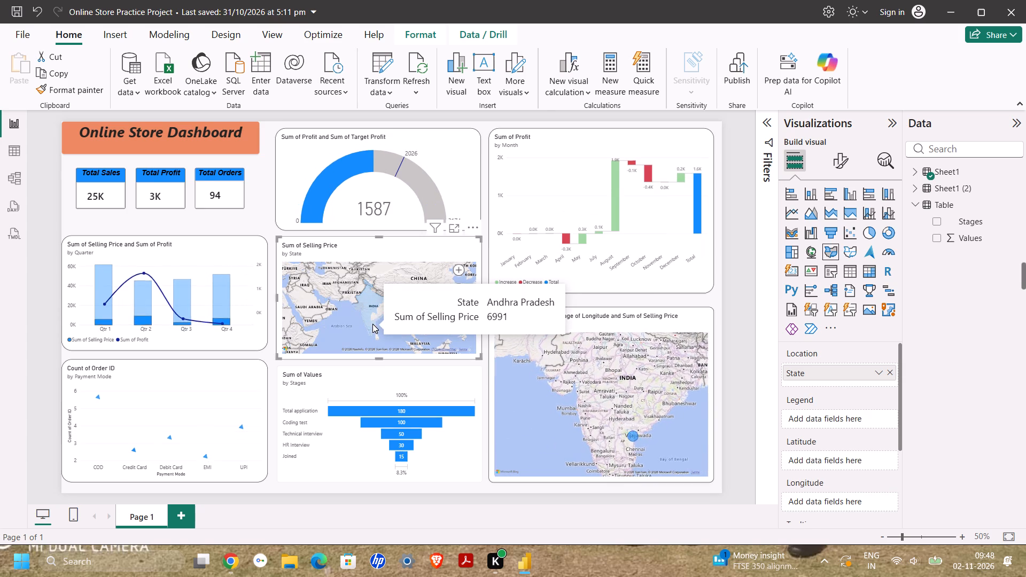
{"action": "left_click", "coordinate": [372, 329]}
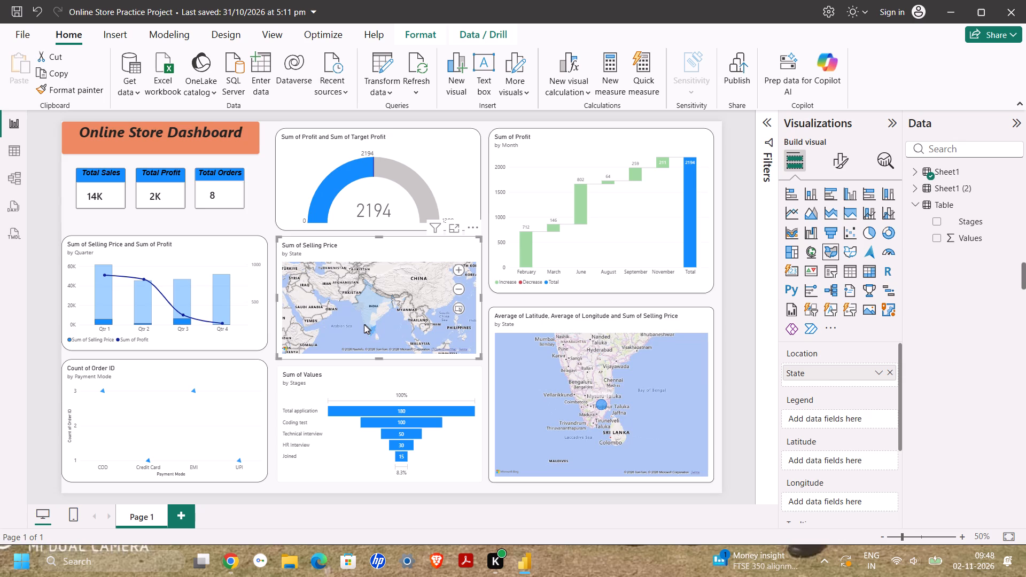
{"action": "left_click", "coordinate": [364, 324]}
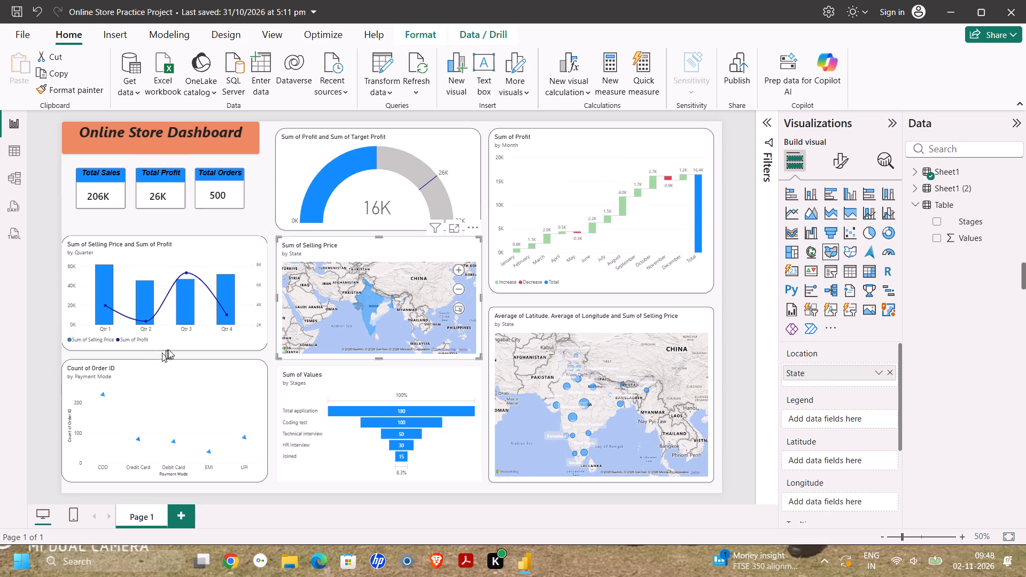
{"action": "left_click", "coordinate": [184, 316]}
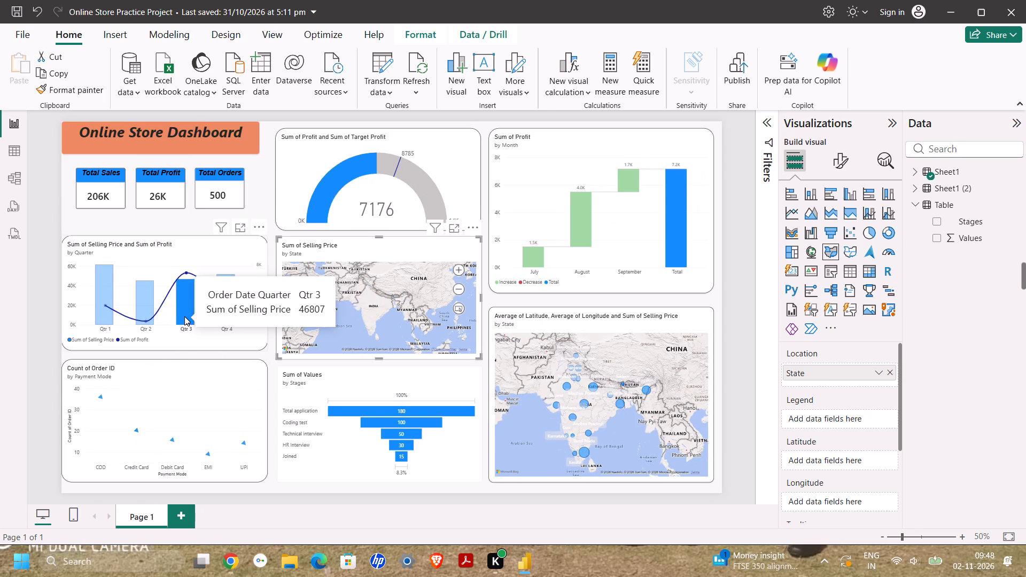
{"action": "left_click", "coordinate": [230, 309]}
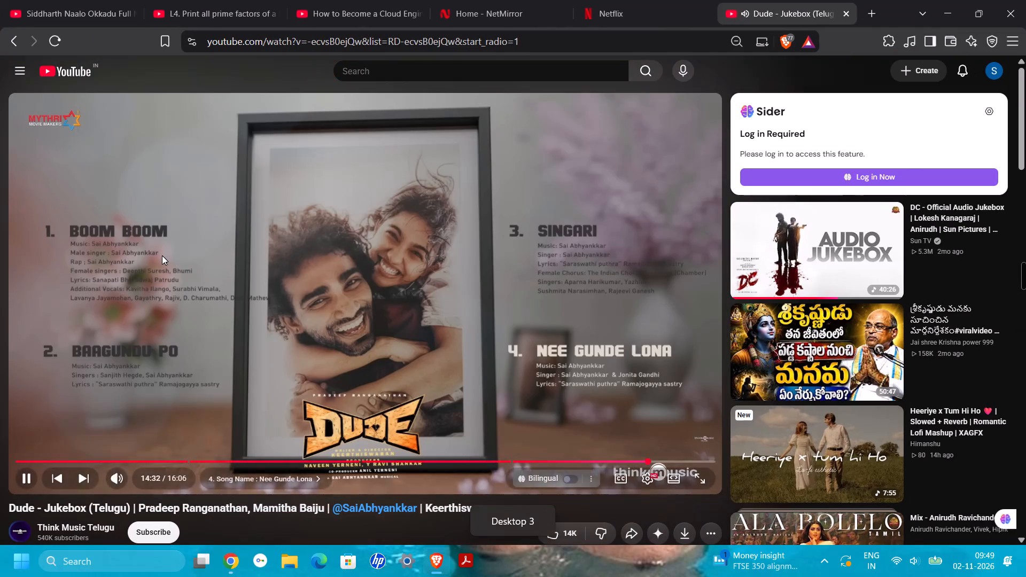
Switch to the Chrome window with the NxtWave learning portal.
{"action": "key", "text": "alt+Tab"}
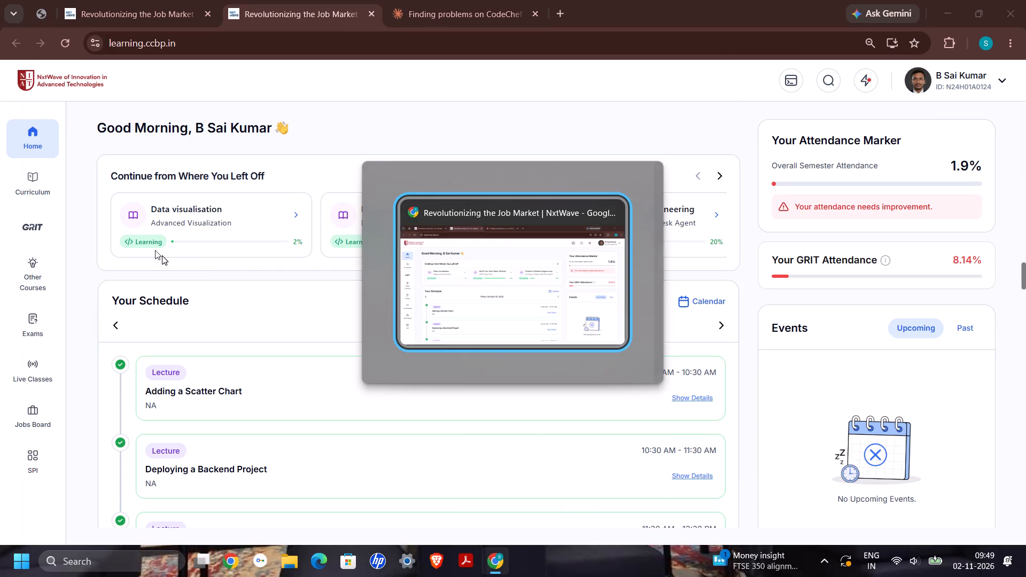
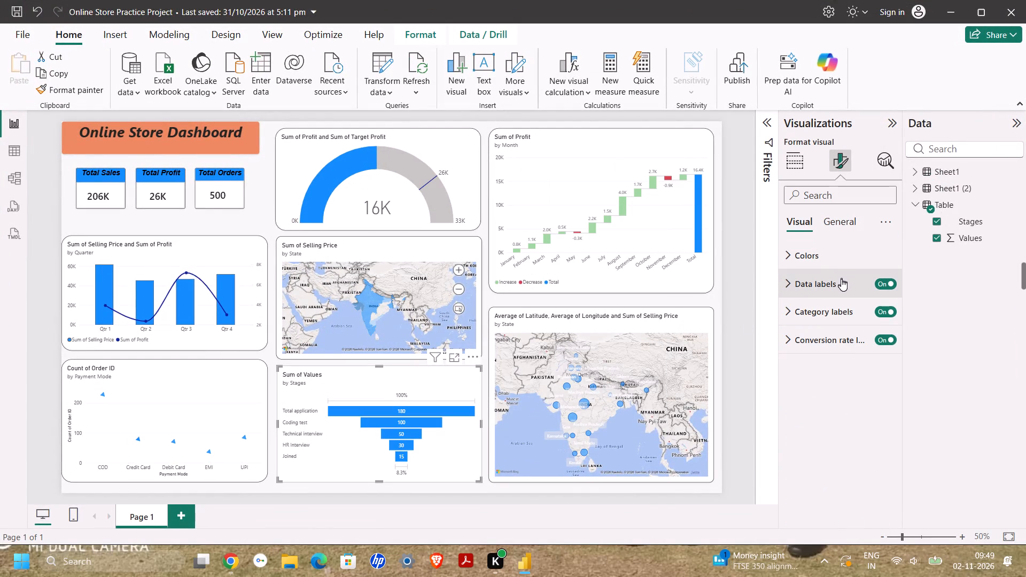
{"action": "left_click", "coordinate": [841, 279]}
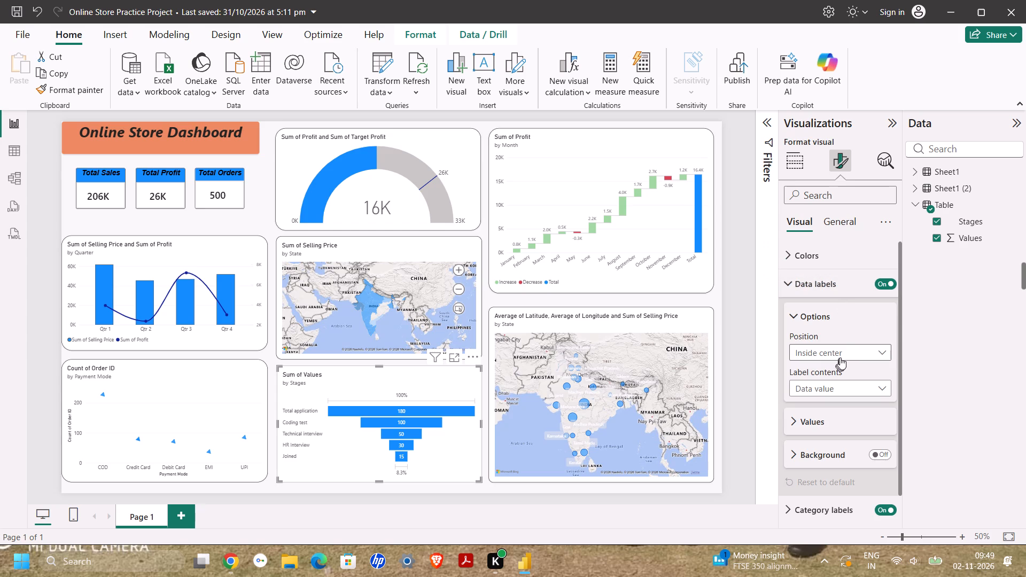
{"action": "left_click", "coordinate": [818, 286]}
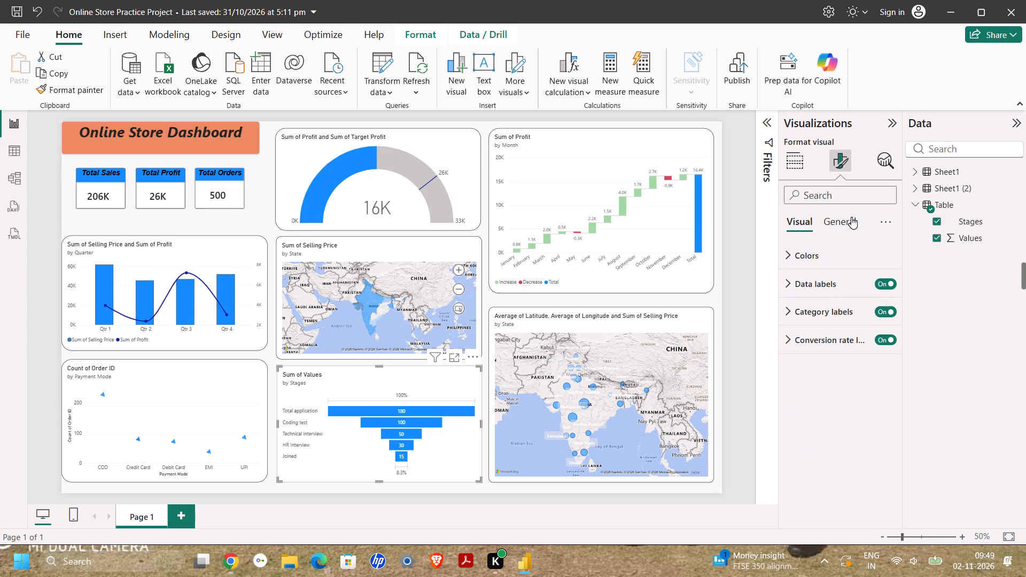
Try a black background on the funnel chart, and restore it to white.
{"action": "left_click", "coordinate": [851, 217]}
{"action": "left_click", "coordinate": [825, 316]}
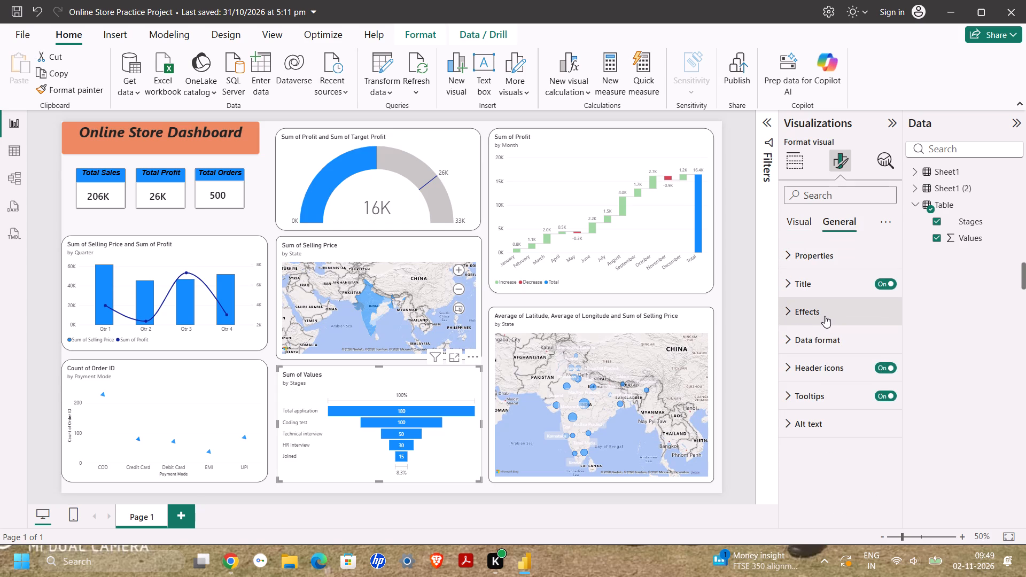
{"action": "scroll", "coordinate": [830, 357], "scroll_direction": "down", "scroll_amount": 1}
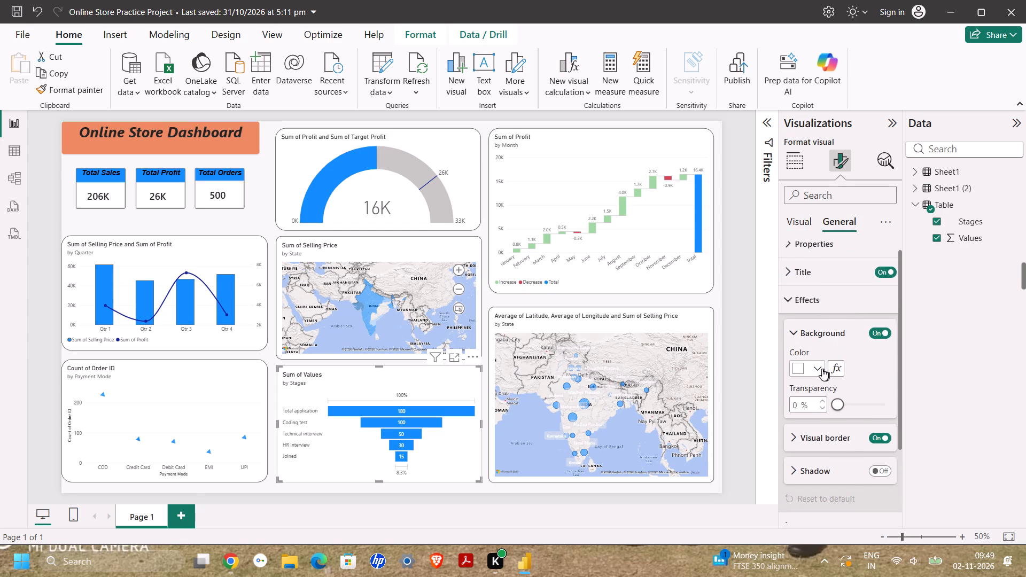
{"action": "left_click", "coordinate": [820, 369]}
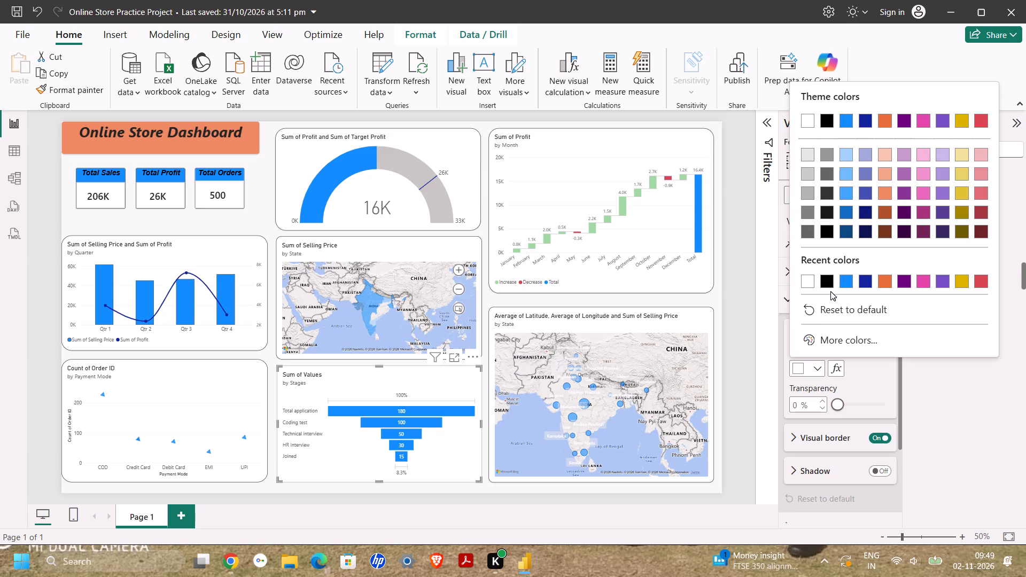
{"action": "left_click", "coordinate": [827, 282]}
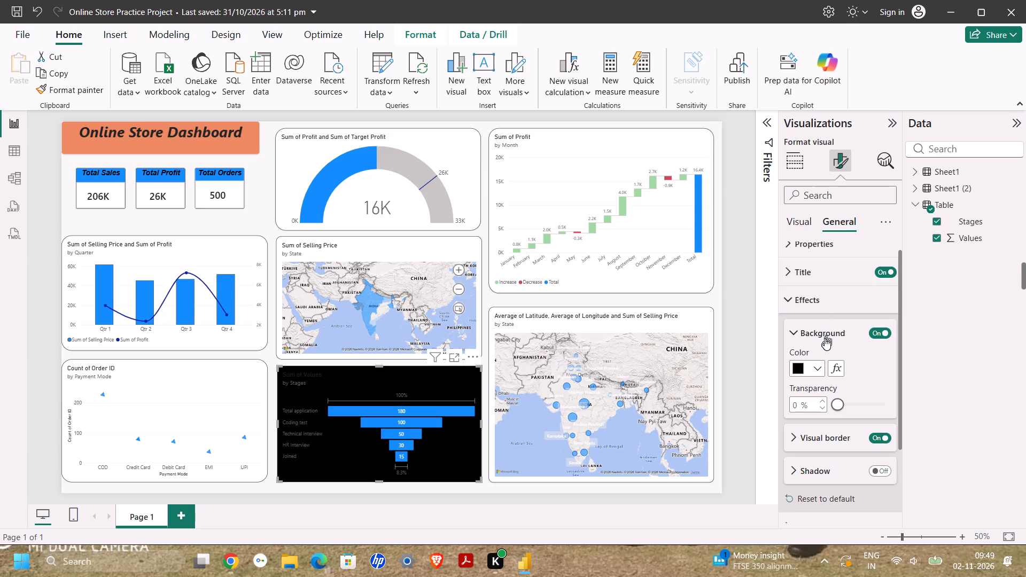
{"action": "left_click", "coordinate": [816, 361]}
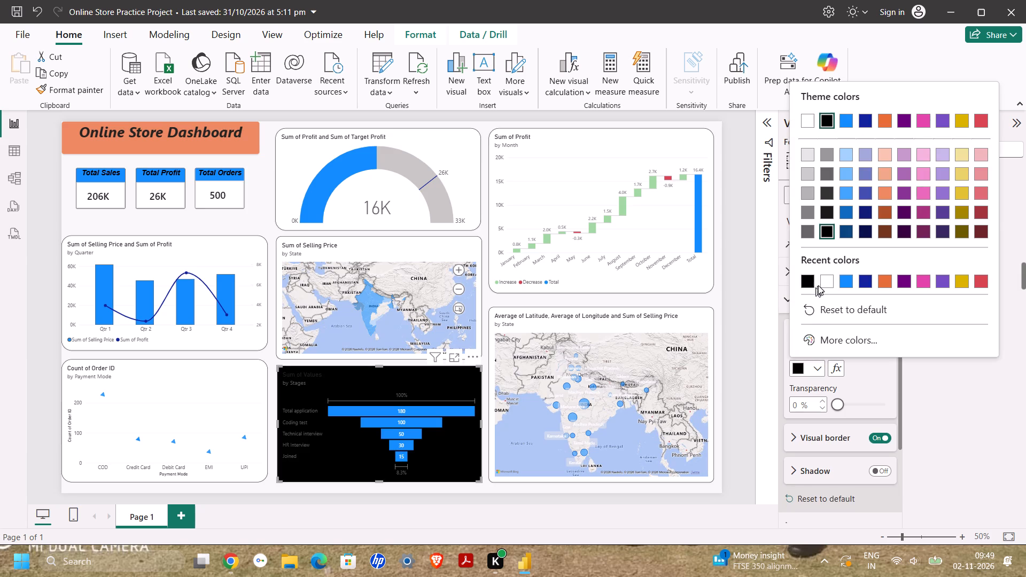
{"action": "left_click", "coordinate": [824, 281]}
Set the funnel chart's visual border colour to black and its rounded corners to 16 px.
{"action": "scroll", "coordinate": [824, 365], "scroll_direction": "down", "scroll_amount": 2}
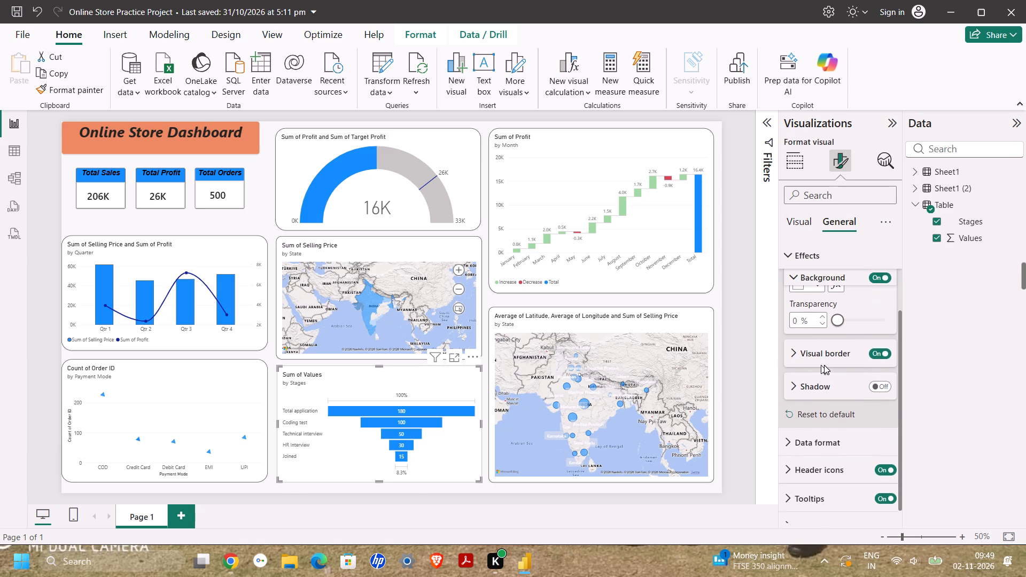
{"action": "left_click", "coordinate": [823, 358]}
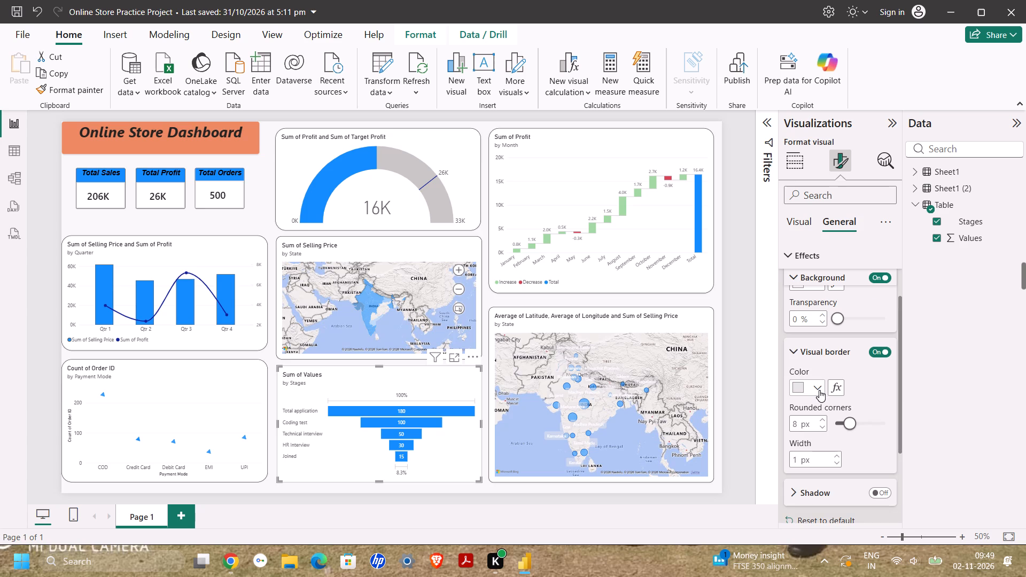
{"action": "left_click", "coordinate": [819, 390]}
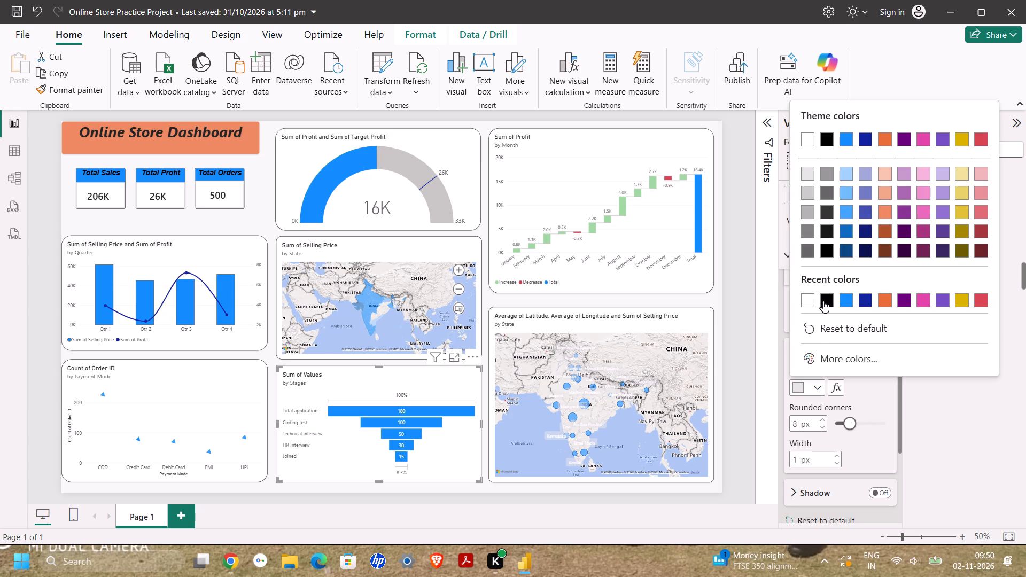
{"action": "left_click", "coordinate": [823, 301]}
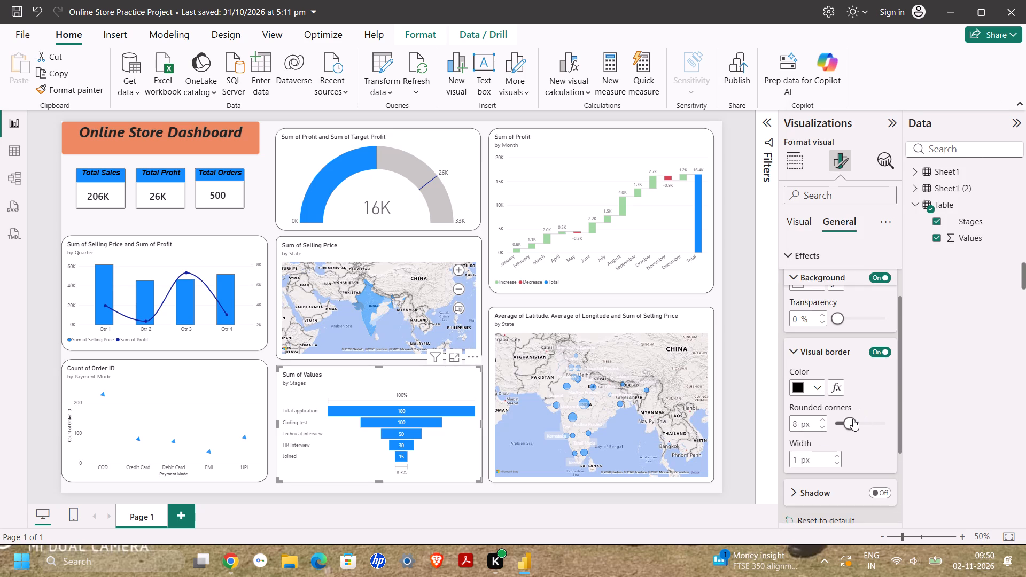
{"action": "left_click_drag", "start_coordinate": [853, 419], "coordinate": [861, 424]}
Turn on the shadow effect for the funnel chart.
{"action": "scroll", "coordinate": [848, 451], "scroll_direction": "down", "scroll_amount": 1}
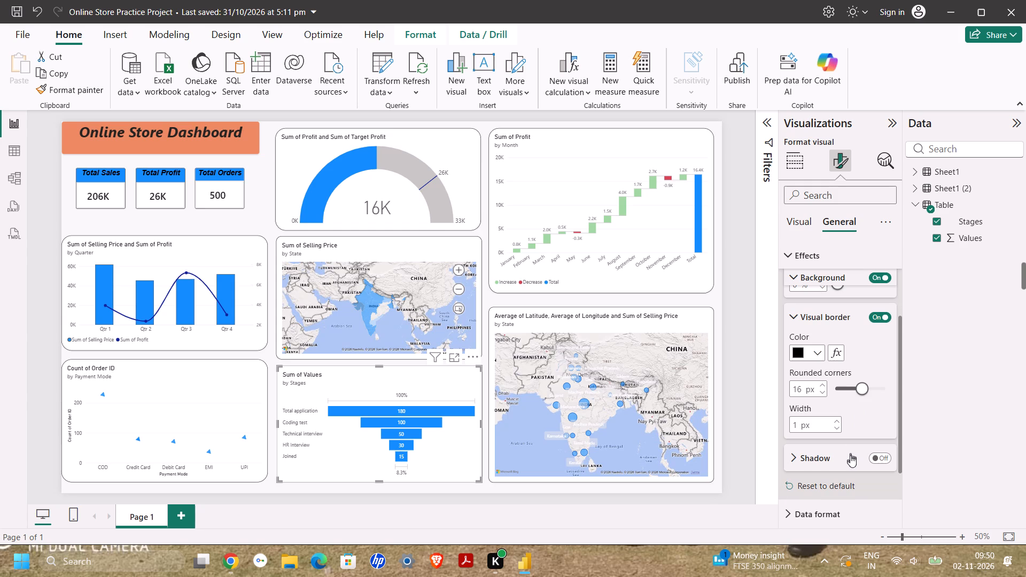
{"action": "left_click", "coordinate": [851, 460]}
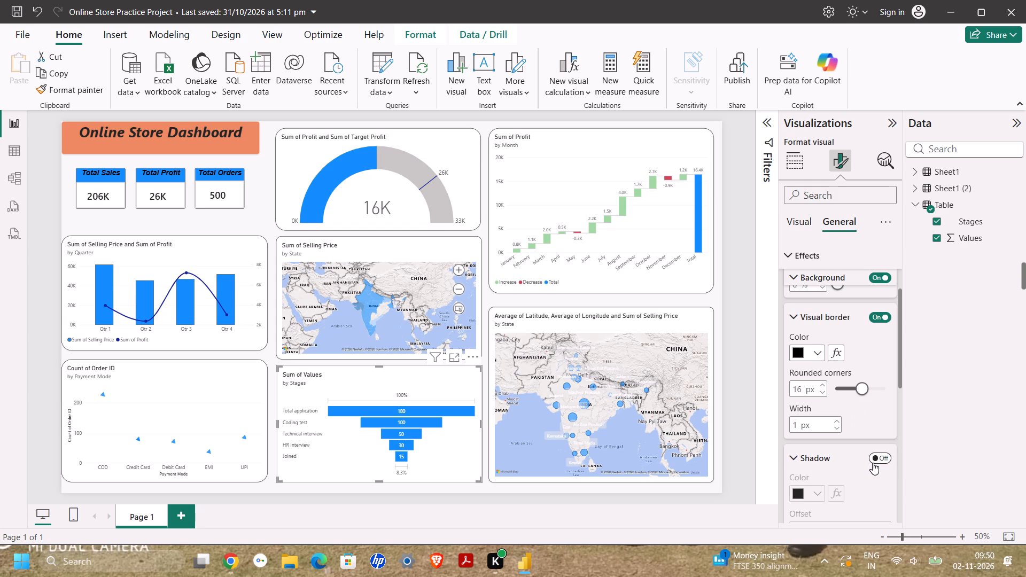
{"action": "left_click", "coordinate": [873, 463]}
{"action": "scroll", "coordinate": [812, 448], "scroll_direction": "down", "scroll_amount": 1}
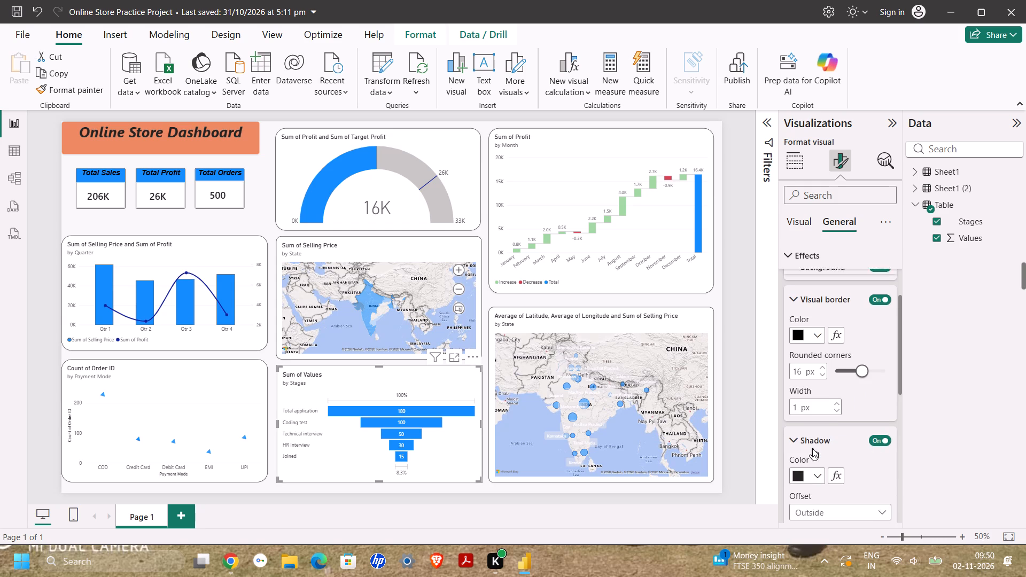
Set the funnel chart border's rounded corners to 15 px and its width to 3 px.
{"action": "scroll", "coordinate": [812, 448], "scroll_direction": "down", "scroll_amount": 1}
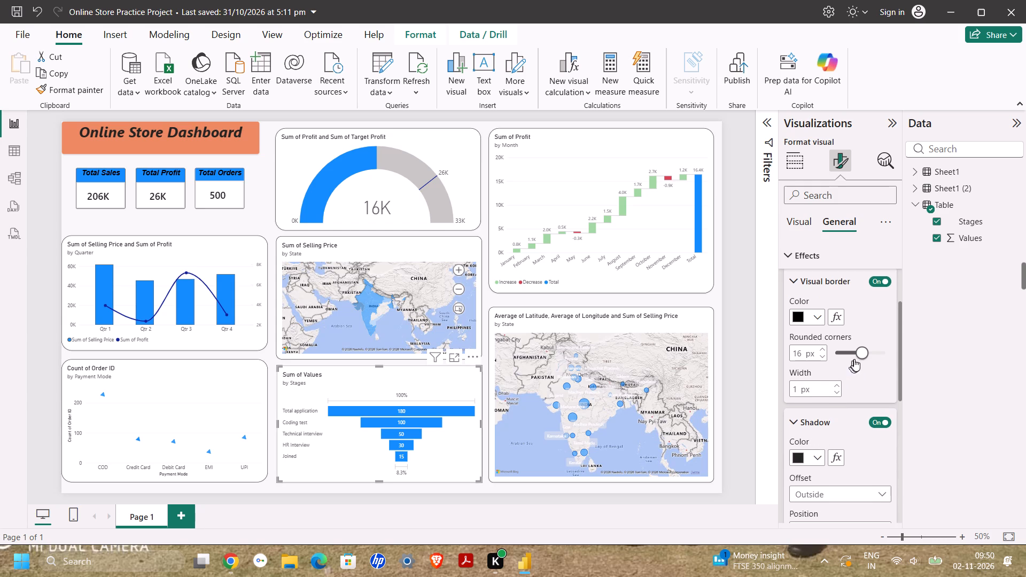
{"action": "left_click", "coordinate": [862, 354]}
{"action": "double_click", "coordinate": [836, 382]}
{"action": "left_click", "coordinate": [731, 367]}
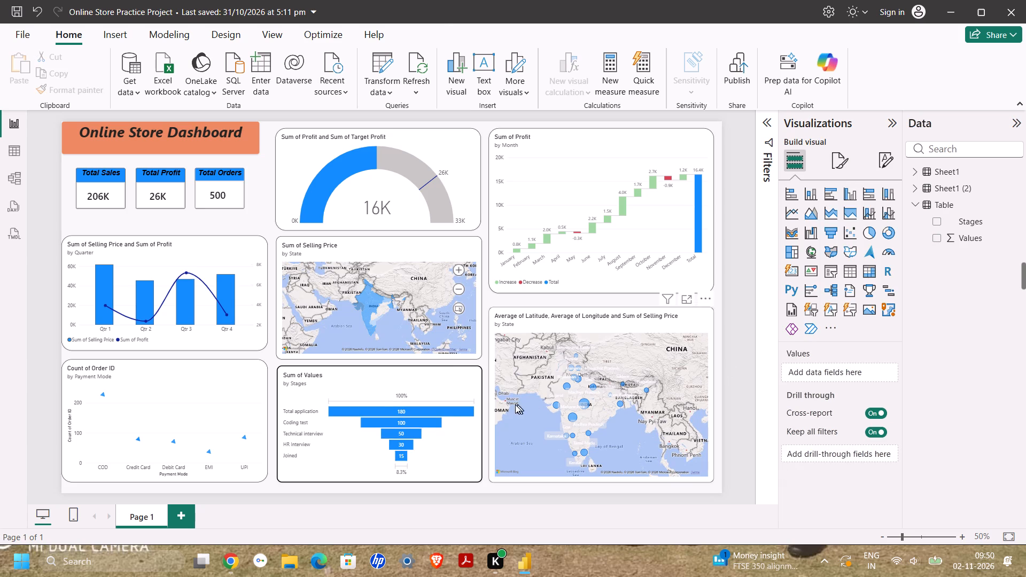
Set the funnel chart's visual border width to 1 px.
{"action": "left_click", "coordinate": [438, 412]}
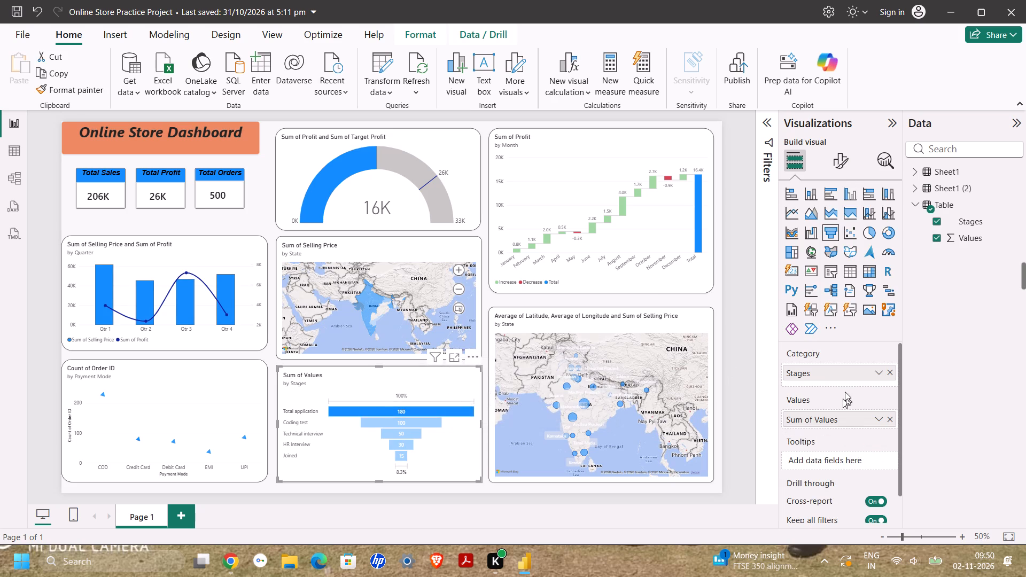
{"action": "left_click", "coordinate": [836, 167]}
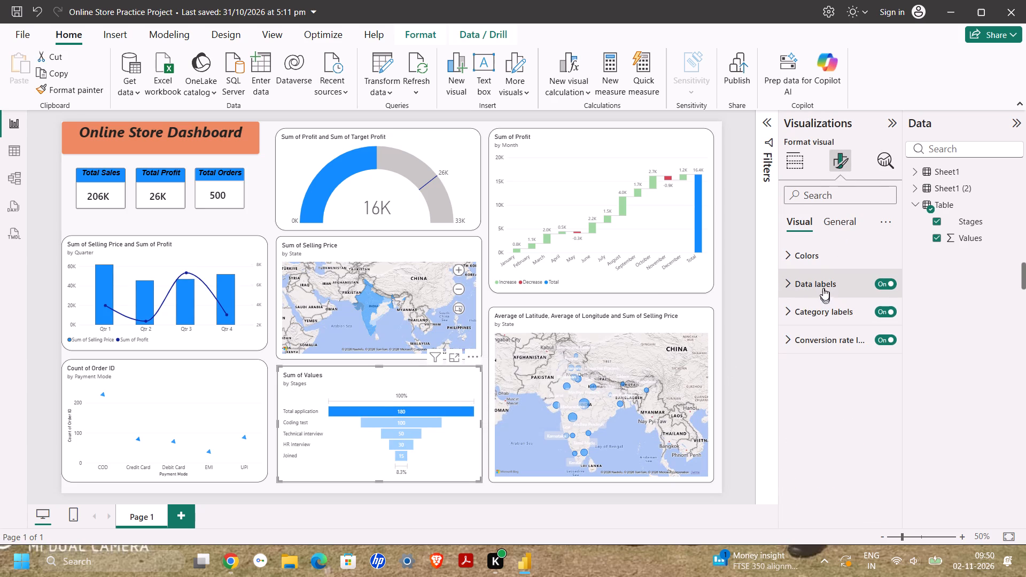
{"action": "left_click", "coordinate": [822, 279]}
{"action": "left_click", "coordinate": [822, 289]}
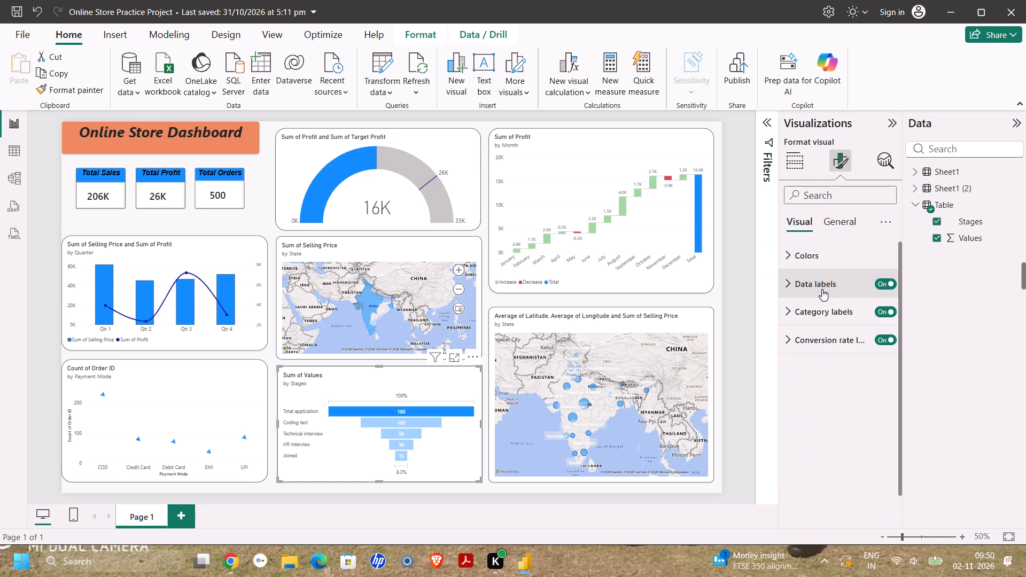
{"action": "left_click", "coordinate": [835, 227]}
{"action": "left_click", "coordinate": [821, 323]}
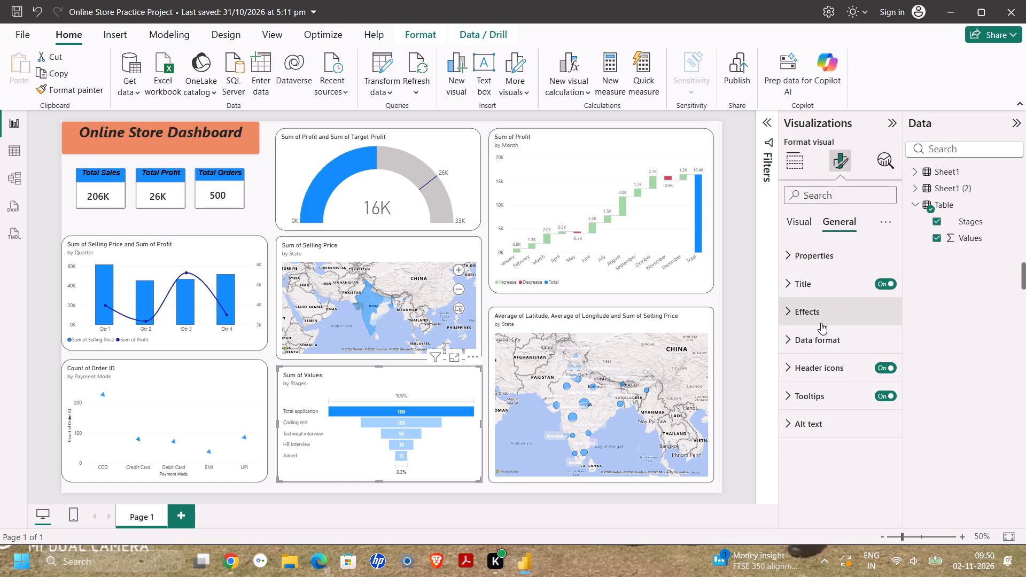
{"action": "scroll", "coordinate": [821, 323], "scroll_direction": "down", "scroll_amount": 1}
{"action": "left_click", "coordinate": [828, 391]}
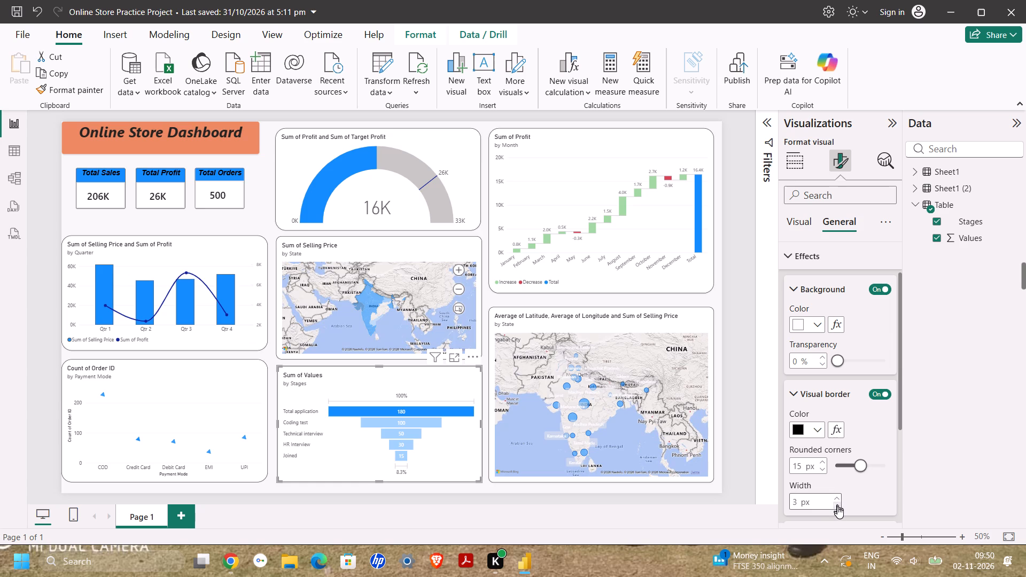
{"action": "double_click", "coordinate": [837, 506]}
{"action": "left_click", "coordinate": [837, 506]}
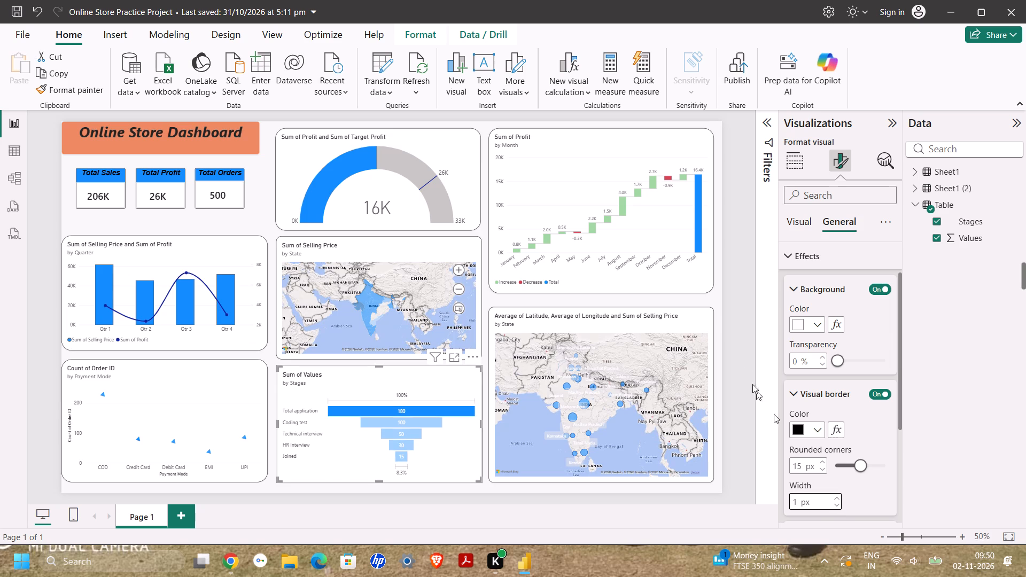
{"action": "left_click", "coordinate": [725, 319]}
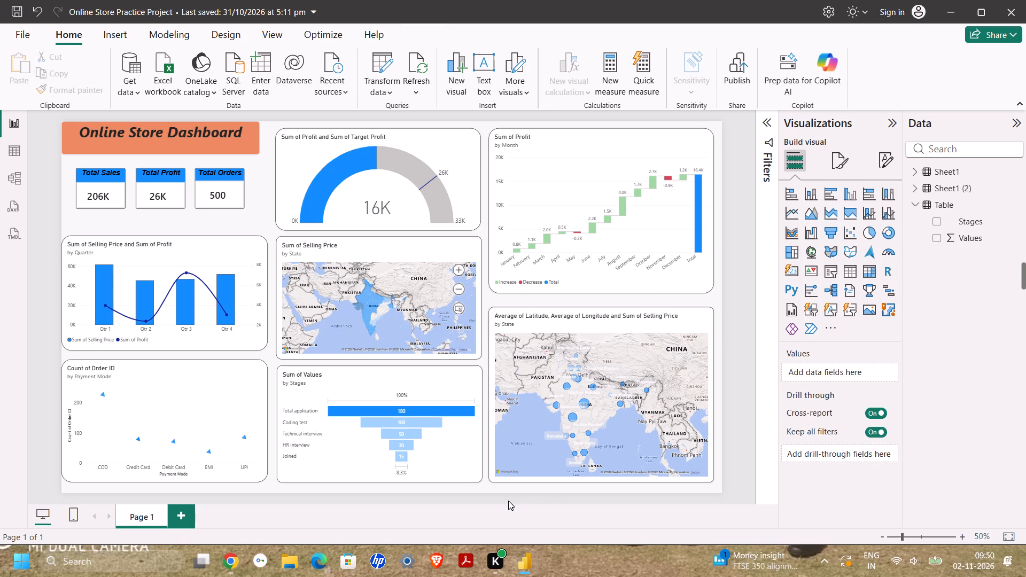
{"action": "left_click", "coordinate": [508, 501]}
Check how the dashboard responds to selecting the Total application and Coding test bars in the funnel chart.
{"action": "left_click", "coordinate": [467, 453]}
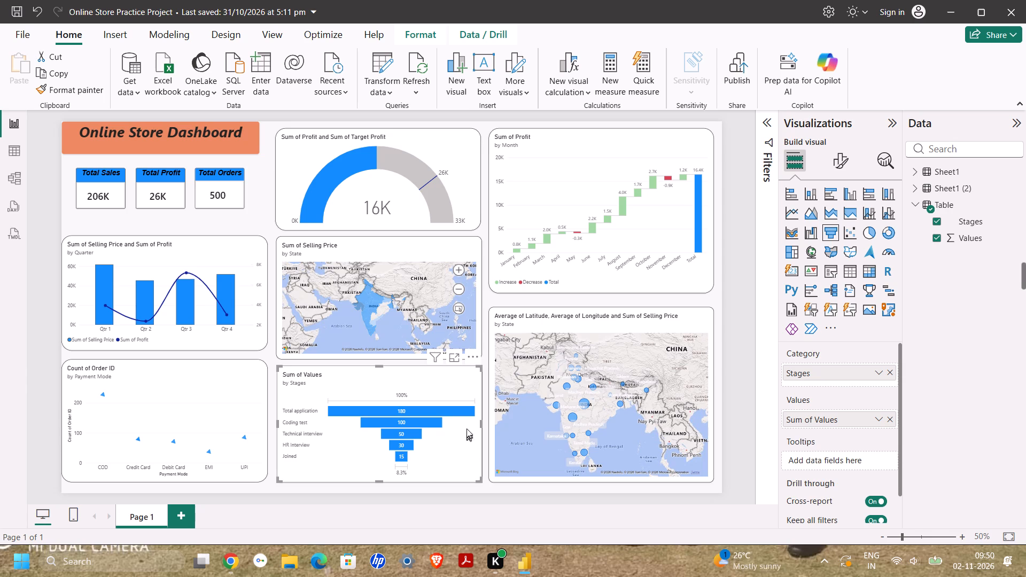
{"action": "left_click", "coordinate": [464, 406]}
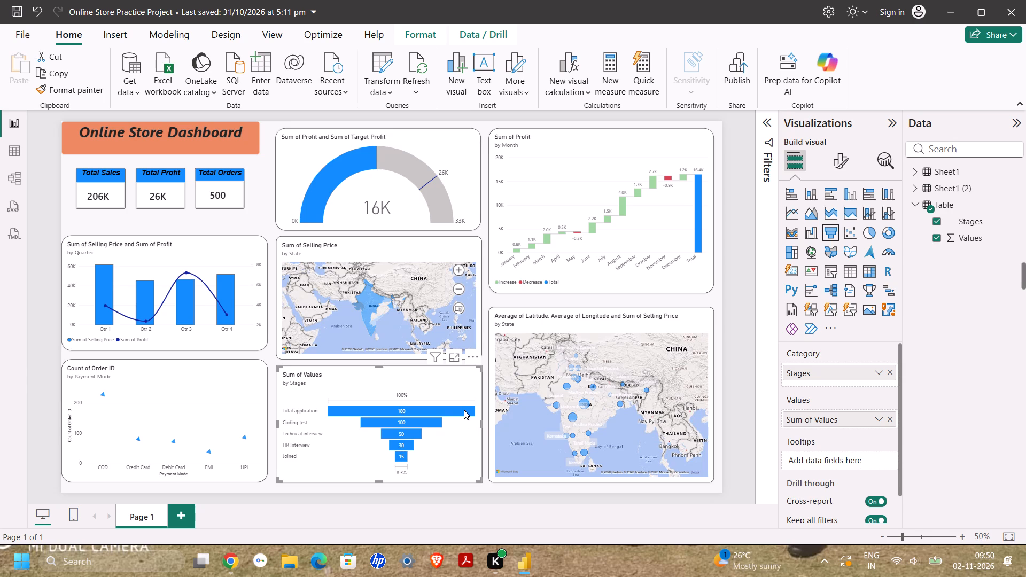
{"action": "left_click", "coordinate": [464, 410]}
{"action": "left_click", "coordinate": [415, 424]}
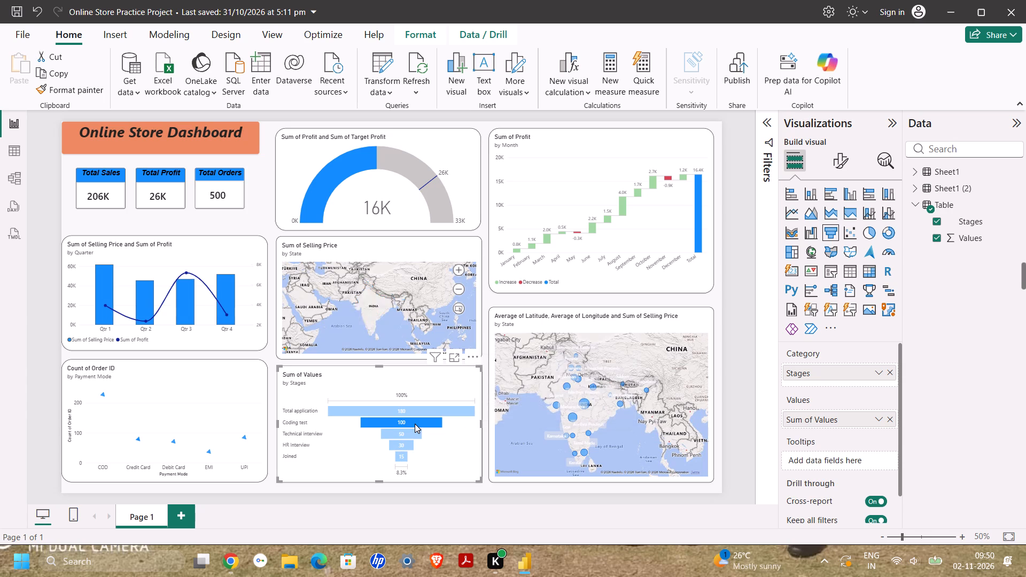
{"action": "left_click", "coordinate": [446, 451]}
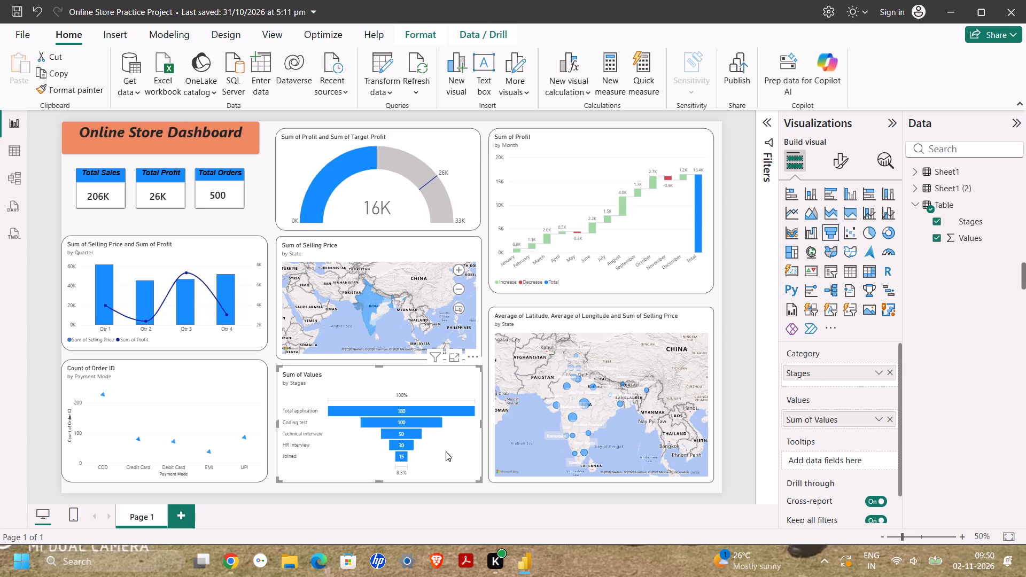
Open the custom background colour options for the Online Store Dashboard title text box.
{"action": "left_click", "coordinate": [206, 146]}
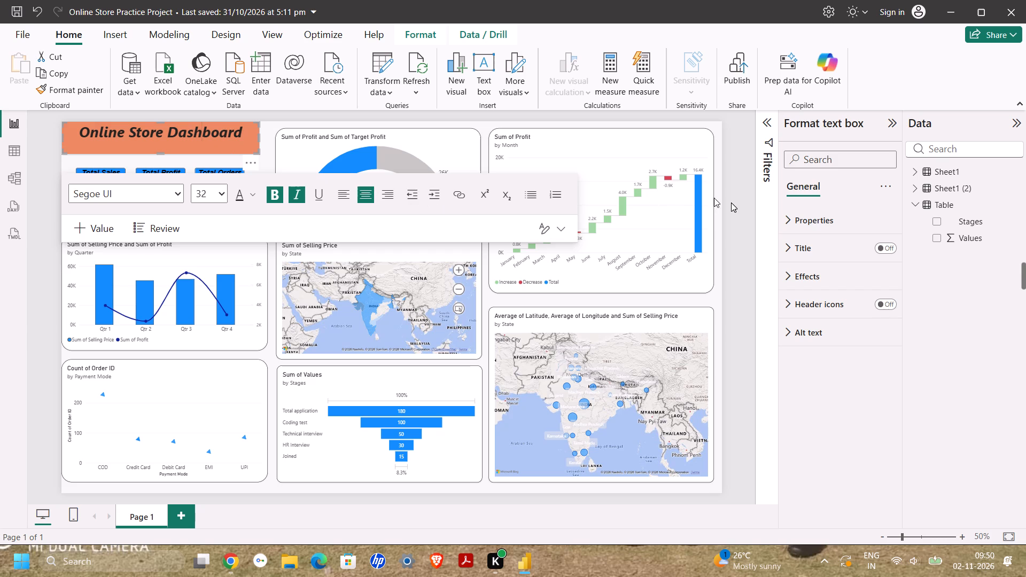
{"action": "left_click", "coordinate": [831, 229]}
{"action": "scroll", "coordinate": [869, 381], "scroll_direction": "down", "scroll_amount": 1}
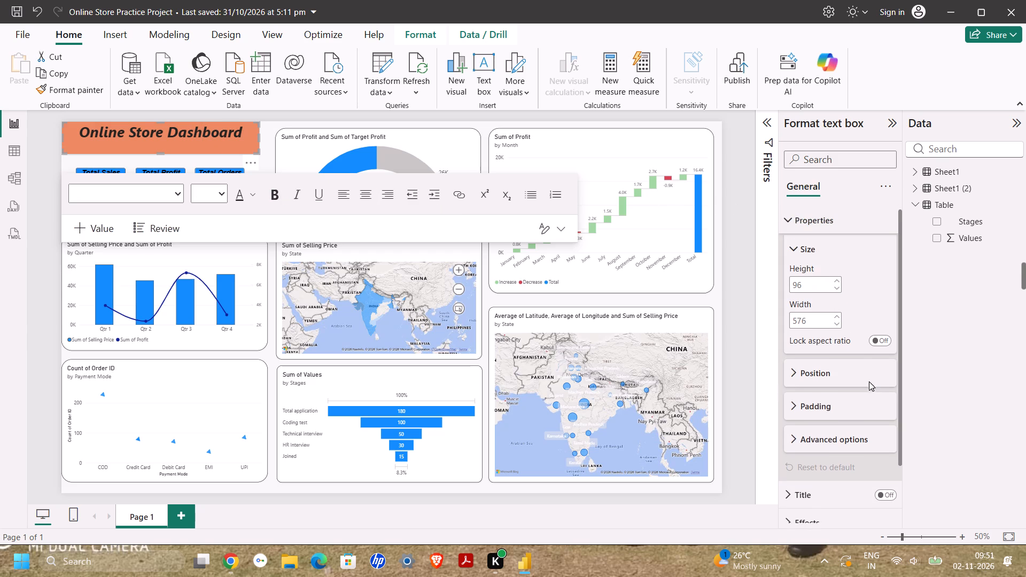
{"action": "scroll", "coordinate": [869, 381], "scroll_direction": "down", "scroll_amount": 1}
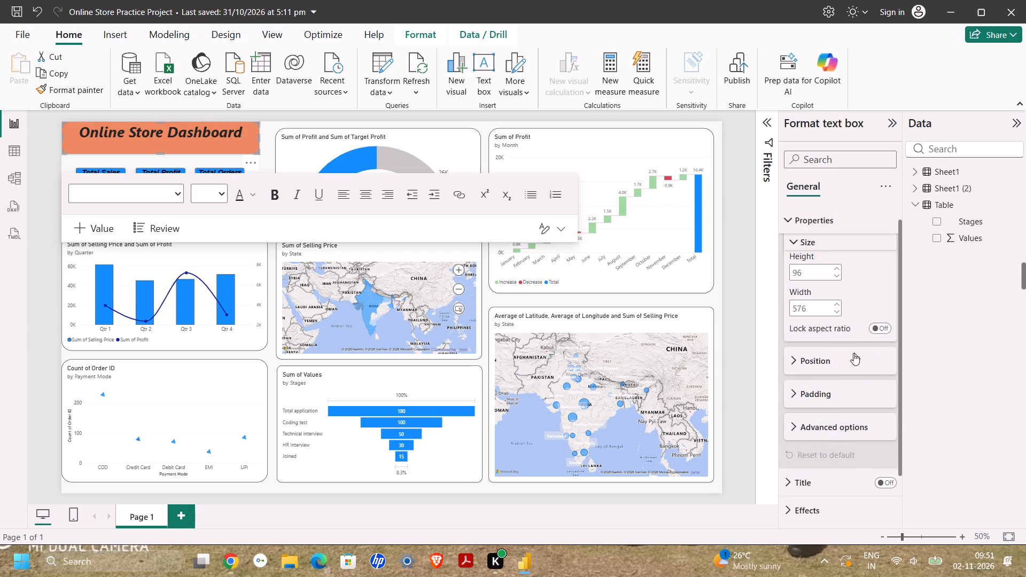
{"action": "left_click", "coordinate": [833, 237]}
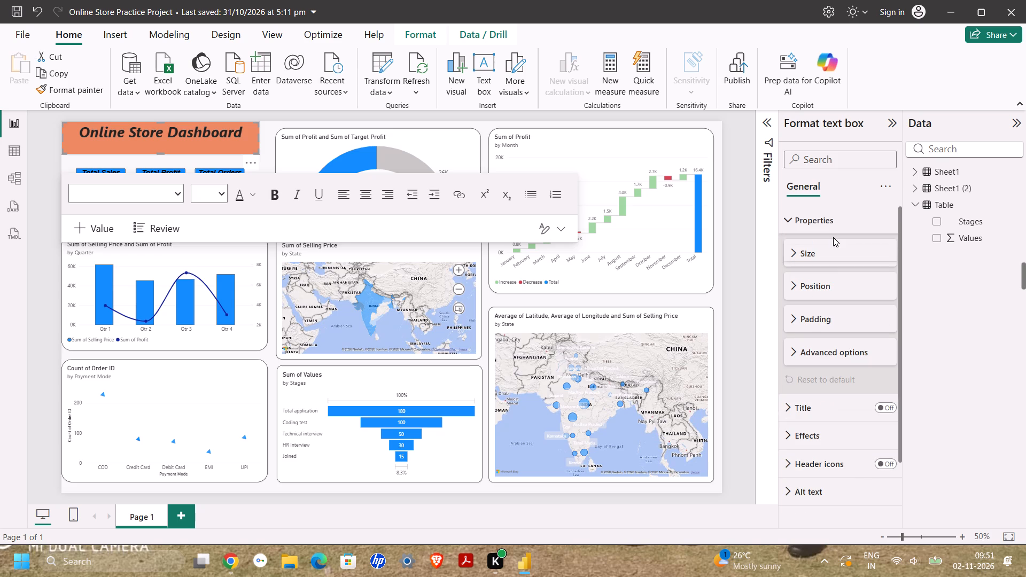
{"action": "left_click", "coordinate": [791, 445]}
{"action": "scroll", "coordinate": [791, 445], "scroll_direction": "down", "scroll_amount": 2}
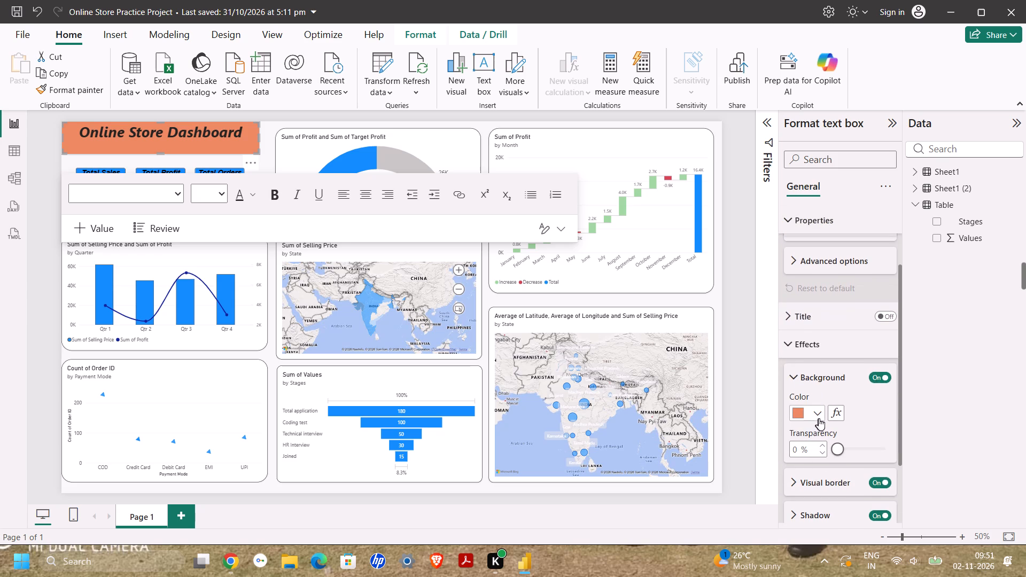
{"action": "left_click", "coordinate": [819, 418]}
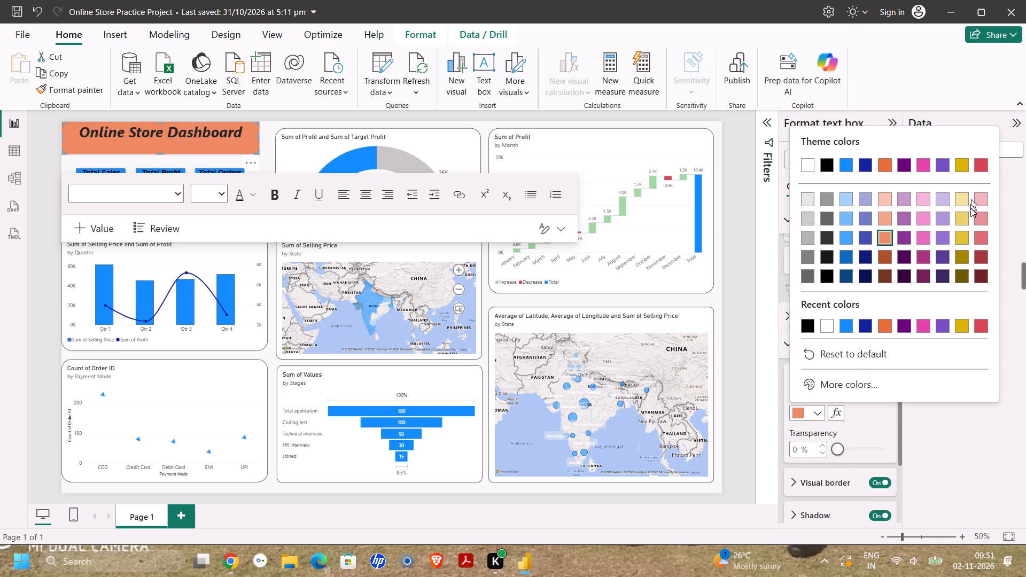
{"action": "scroll", "coordinate": [935, 264], "scroll_direction": "down", "scroll_amount": 2}
{"action": "left_click", "coordinate": [855, 380]}
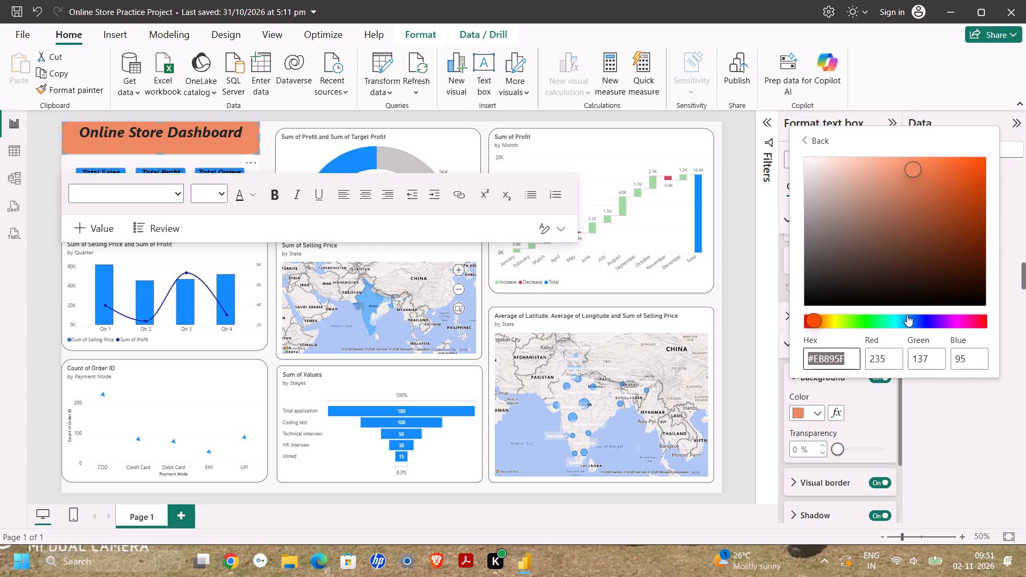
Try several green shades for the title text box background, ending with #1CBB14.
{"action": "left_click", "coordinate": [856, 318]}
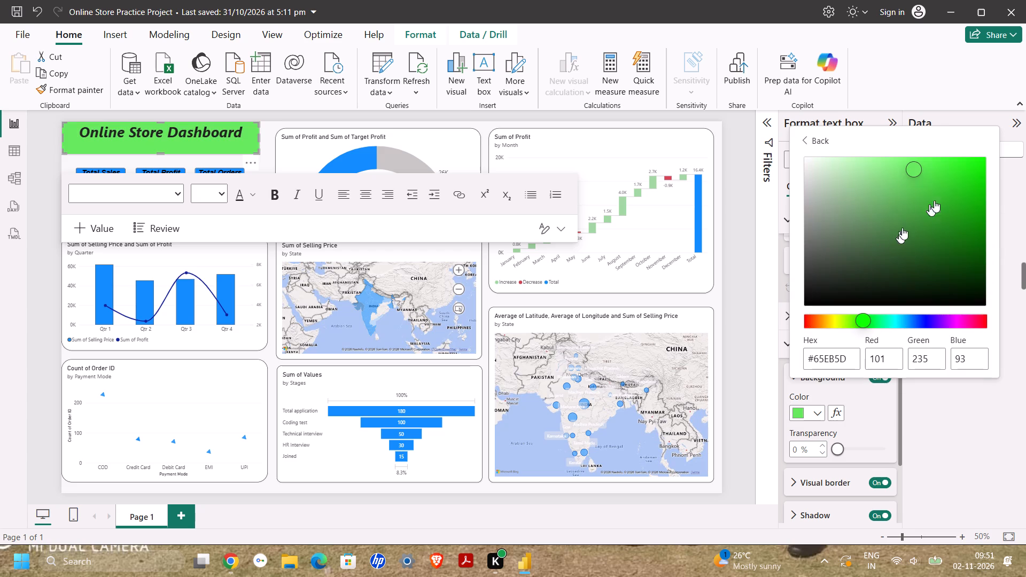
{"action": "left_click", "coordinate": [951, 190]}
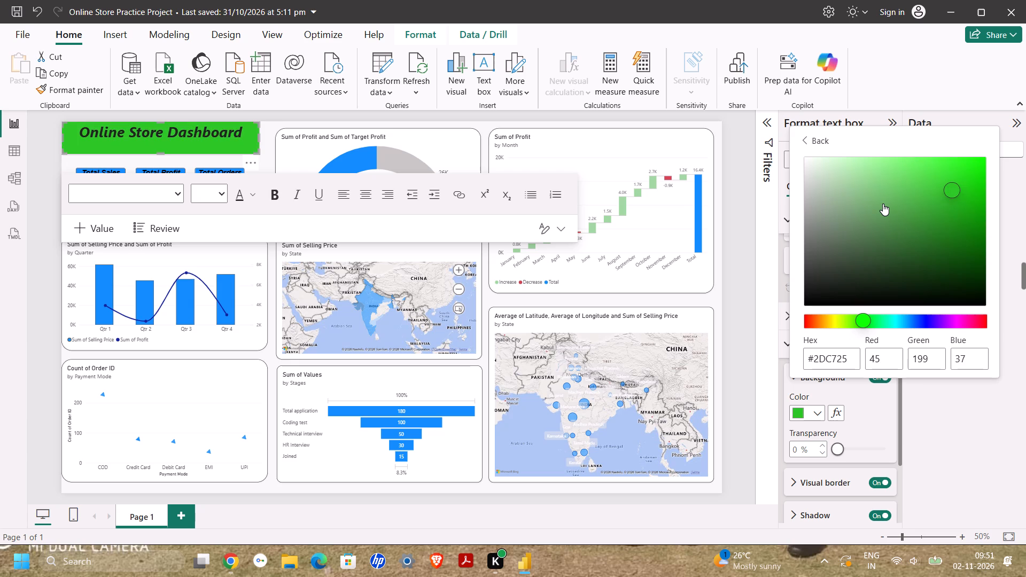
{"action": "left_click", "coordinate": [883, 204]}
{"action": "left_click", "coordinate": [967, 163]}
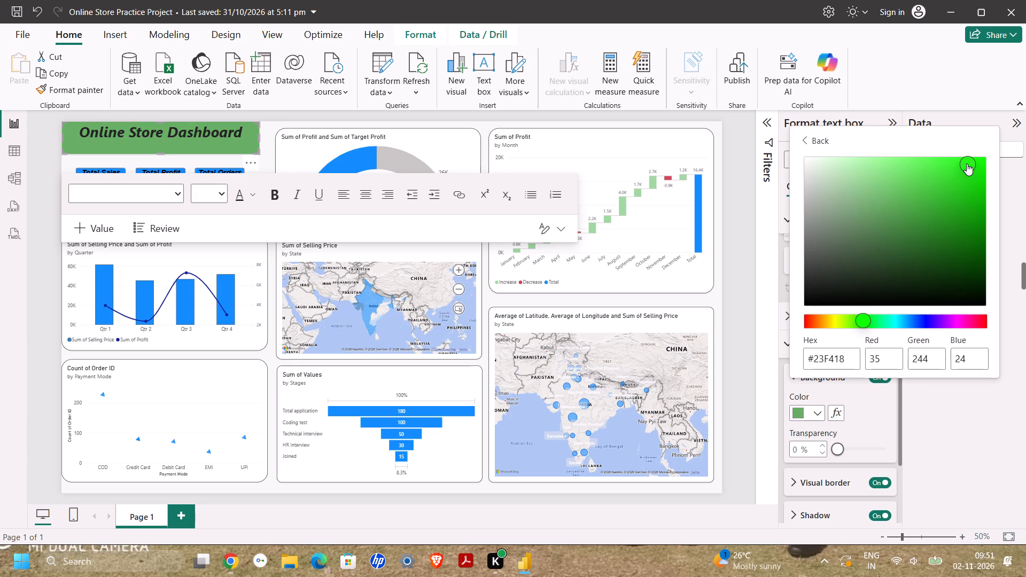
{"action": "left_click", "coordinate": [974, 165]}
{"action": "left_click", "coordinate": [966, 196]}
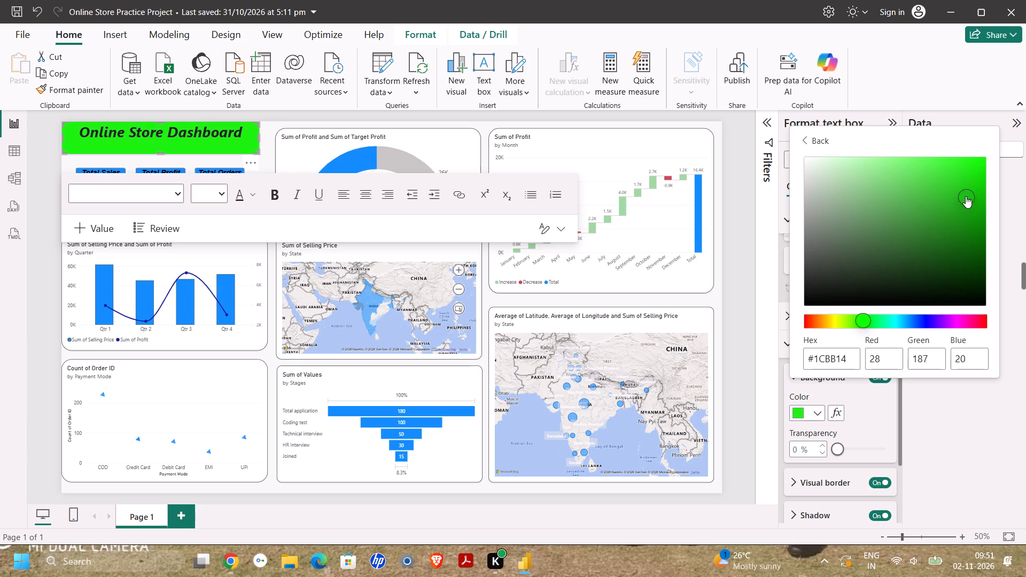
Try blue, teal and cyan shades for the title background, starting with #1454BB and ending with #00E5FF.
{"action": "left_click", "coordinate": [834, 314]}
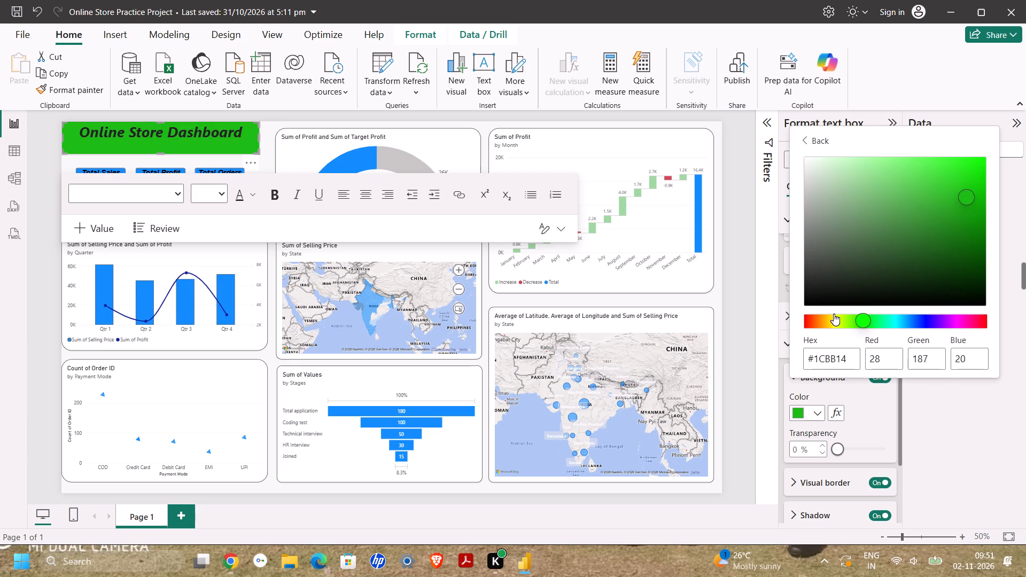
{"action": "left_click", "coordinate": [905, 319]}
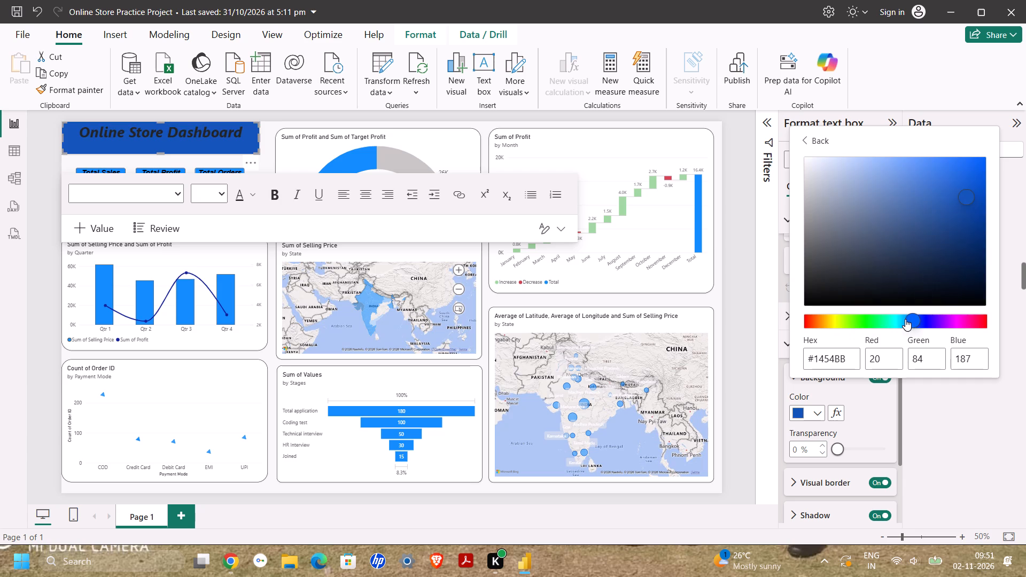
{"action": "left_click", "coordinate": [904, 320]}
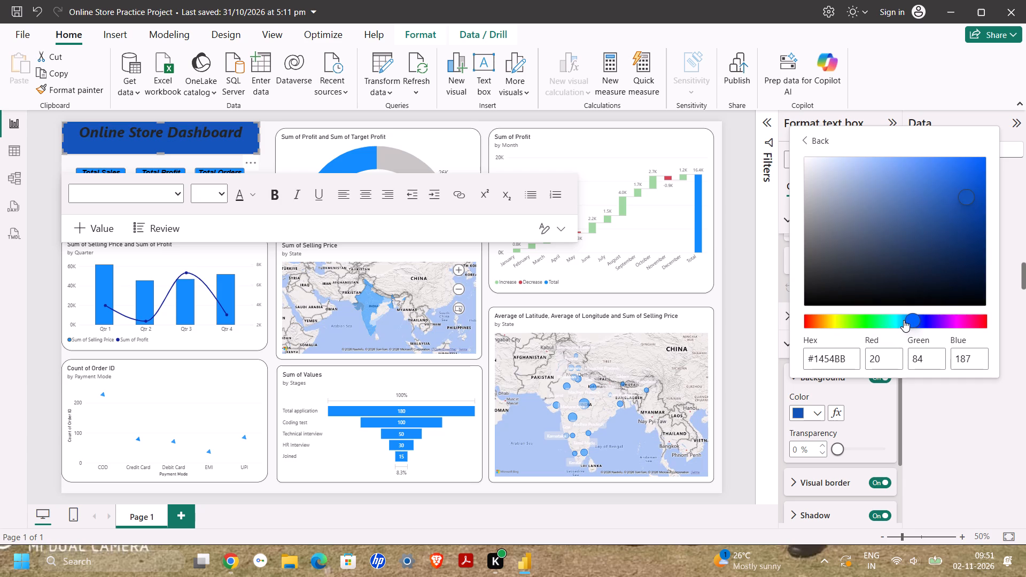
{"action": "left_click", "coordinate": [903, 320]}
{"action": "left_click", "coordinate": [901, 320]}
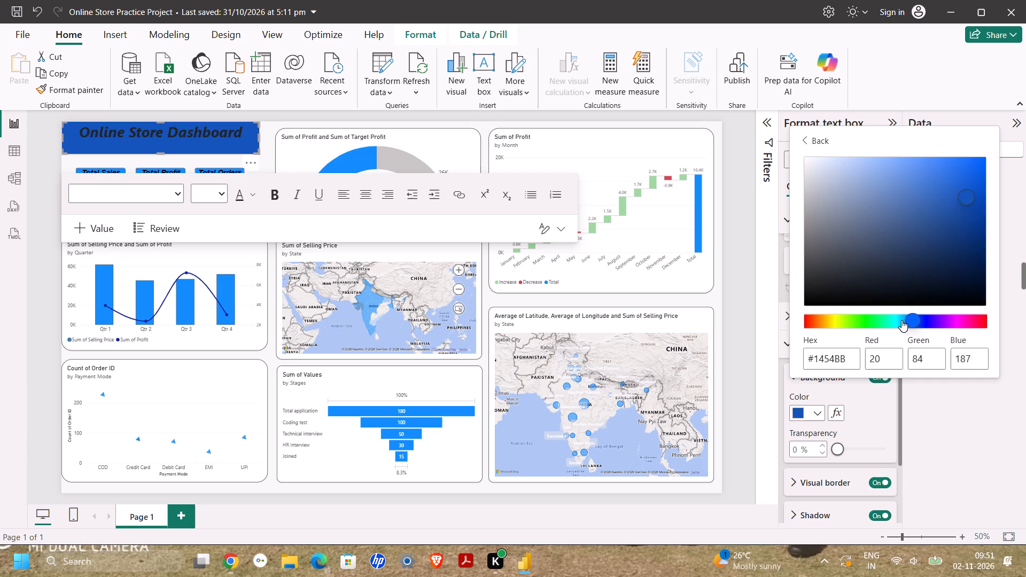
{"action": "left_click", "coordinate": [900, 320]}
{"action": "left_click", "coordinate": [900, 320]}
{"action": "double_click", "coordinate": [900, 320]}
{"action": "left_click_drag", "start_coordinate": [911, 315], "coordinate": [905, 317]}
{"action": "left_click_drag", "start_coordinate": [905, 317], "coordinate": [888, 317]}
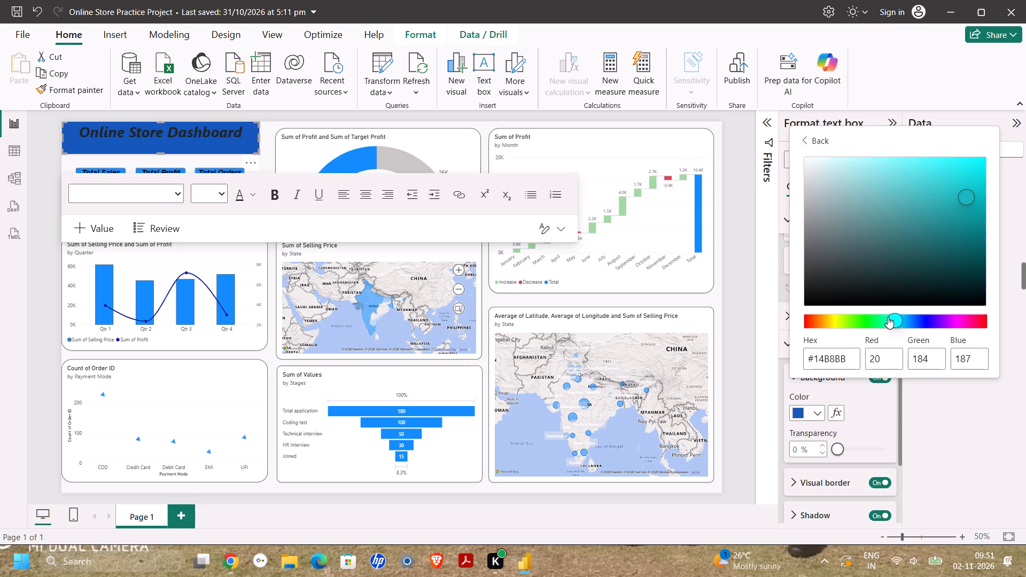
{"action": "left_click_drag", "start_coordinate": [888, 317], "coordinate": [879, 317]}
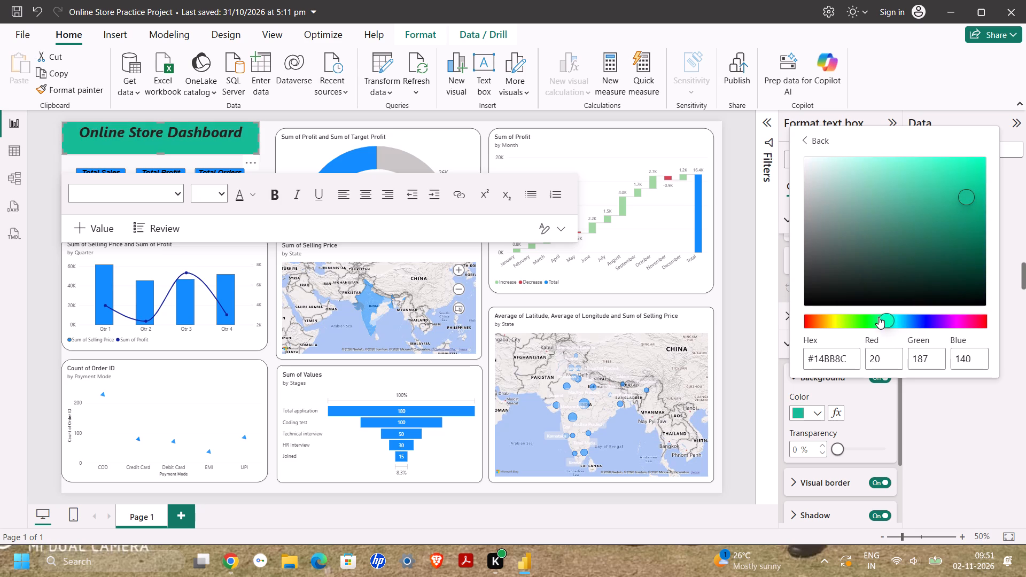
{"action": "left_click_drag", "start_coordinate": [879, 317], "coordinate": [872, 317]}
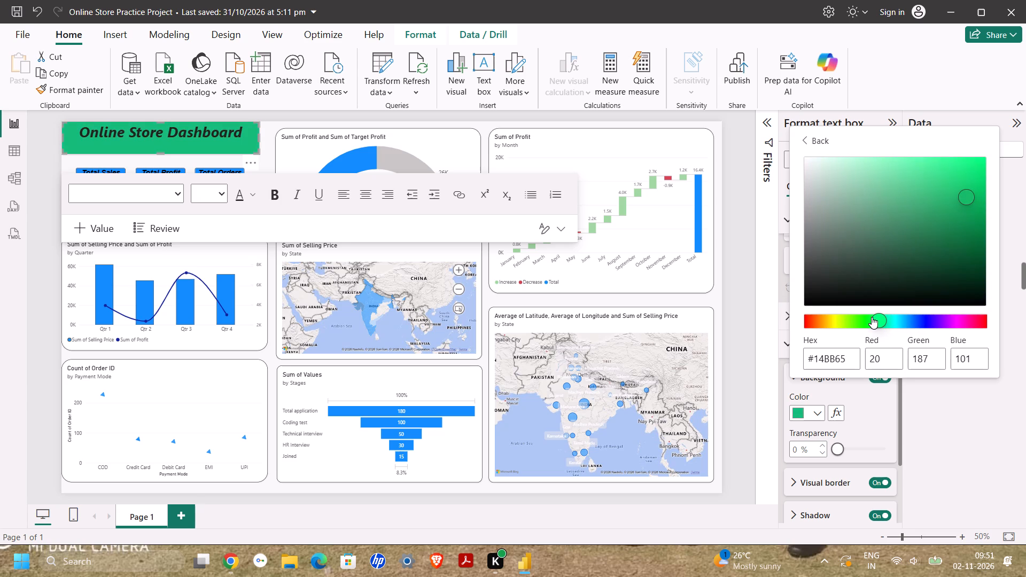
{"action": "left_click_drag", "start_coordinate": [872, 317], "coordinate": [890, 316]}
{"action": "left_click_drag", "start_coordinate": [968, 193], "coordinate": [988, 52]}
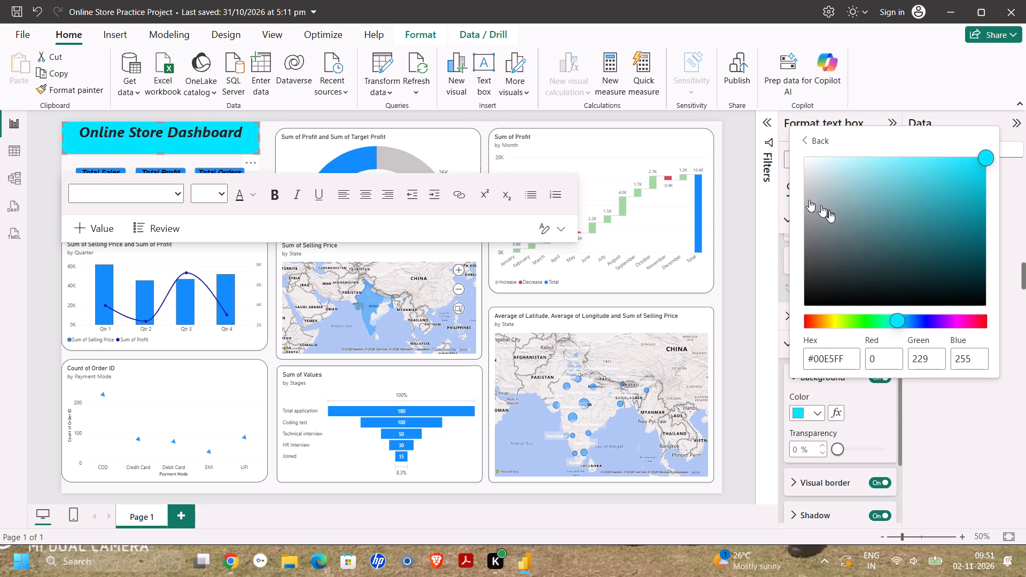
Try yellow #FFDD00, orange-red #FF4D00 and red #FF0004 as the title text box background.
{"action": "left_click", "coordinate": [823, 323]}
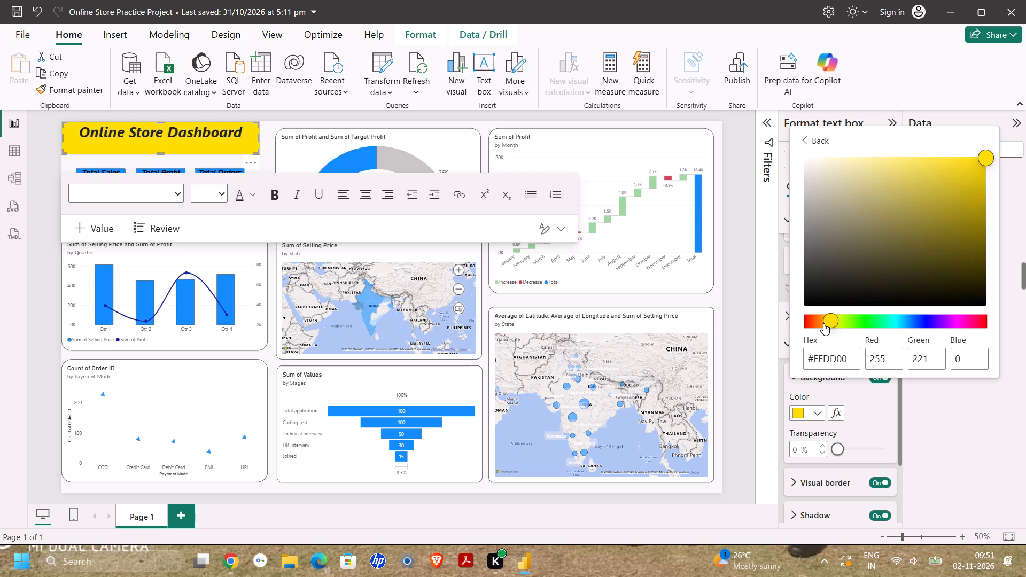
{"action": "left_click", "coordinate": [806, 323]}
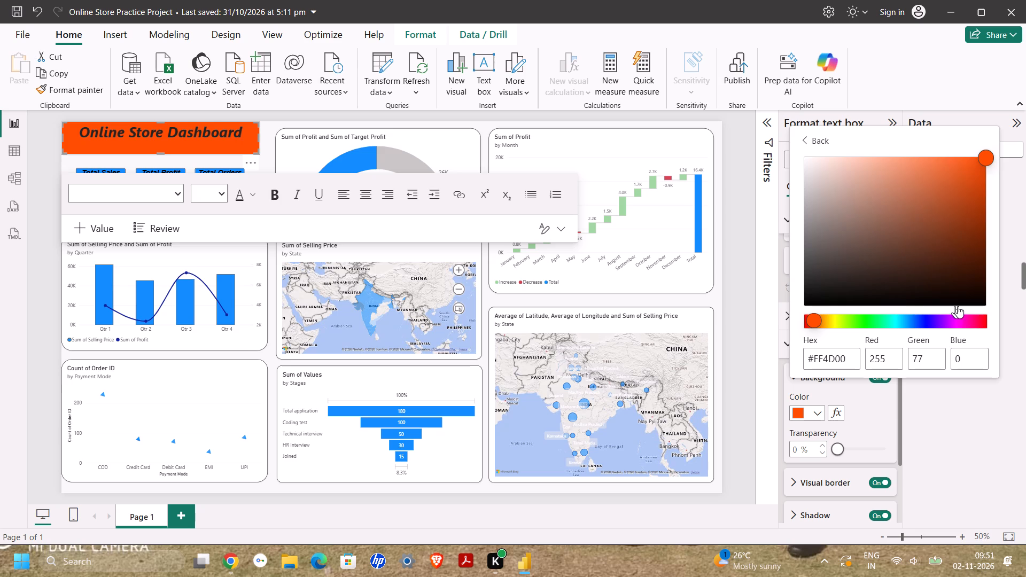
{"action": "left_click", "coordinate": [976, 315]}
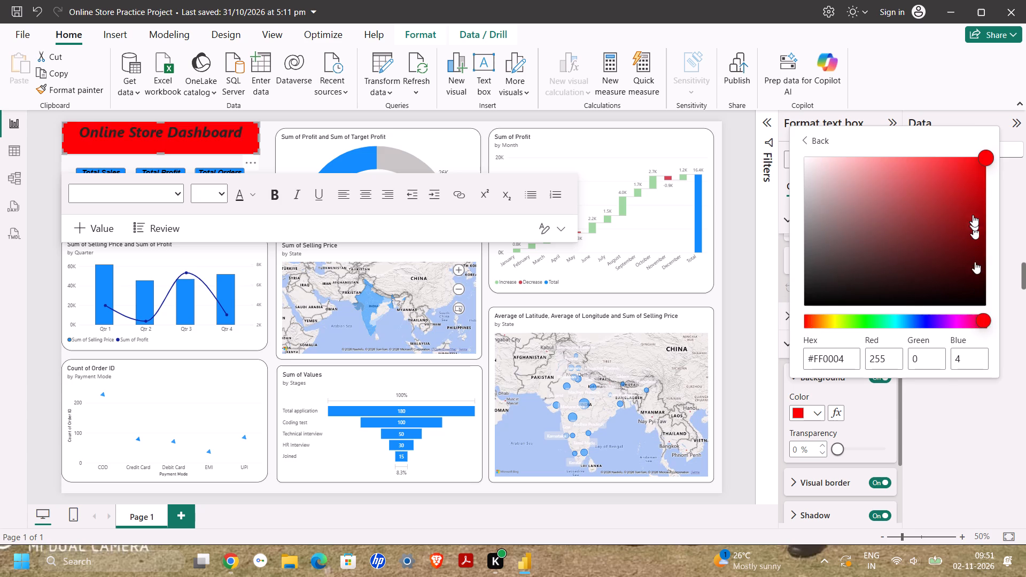
Set the title text box background to a muted dark orange, adjusting the shade from #FF9100, and deselect the title.
{"action": "left_click", "coordinate": [814, 319]}
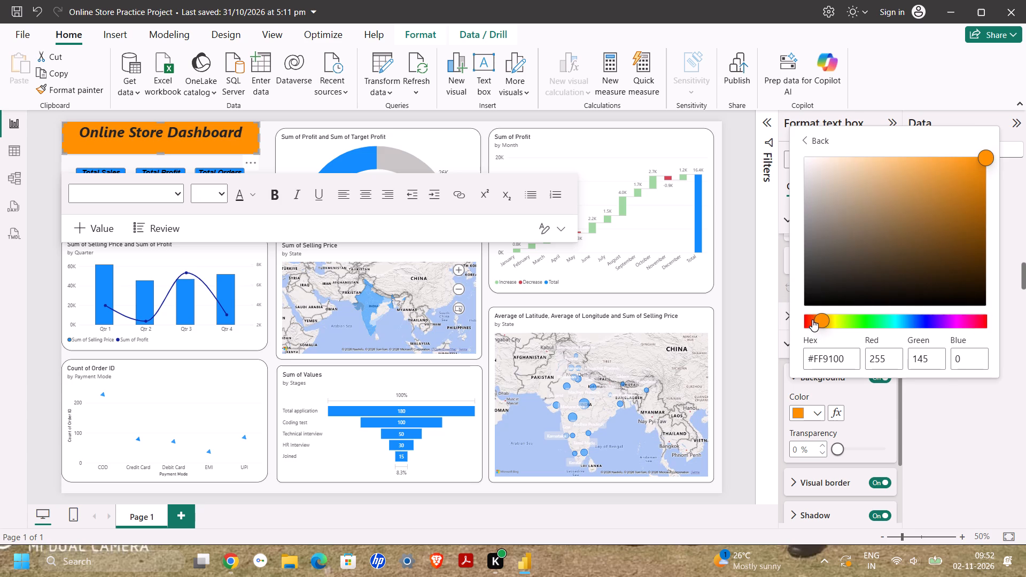
{"action": "double_click", "coordinate": [969, 171]}
{"action": "left_click", "coordinate": [955, 171]}
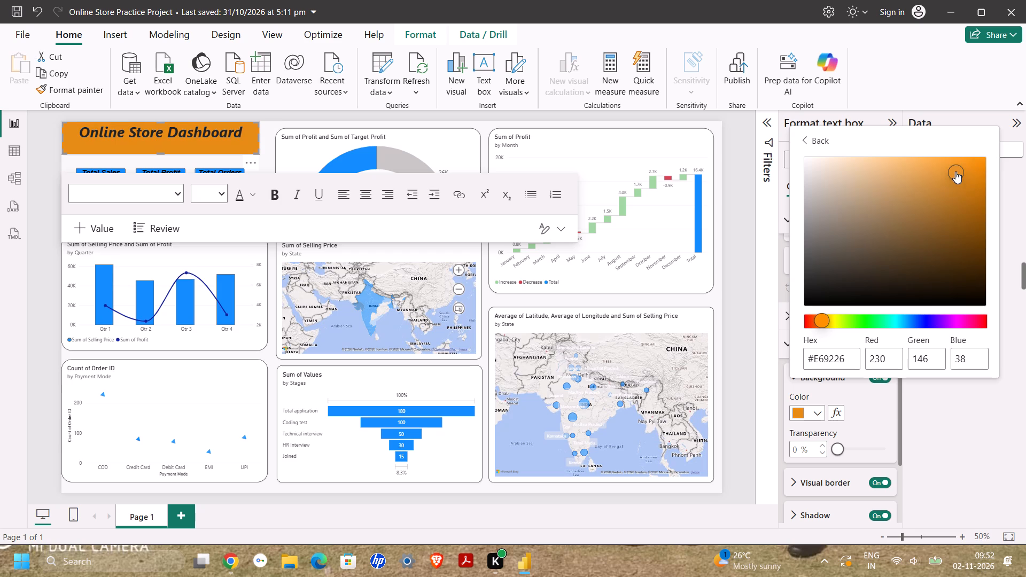
{"action": "left_click", "coordinate": [930, 164]}
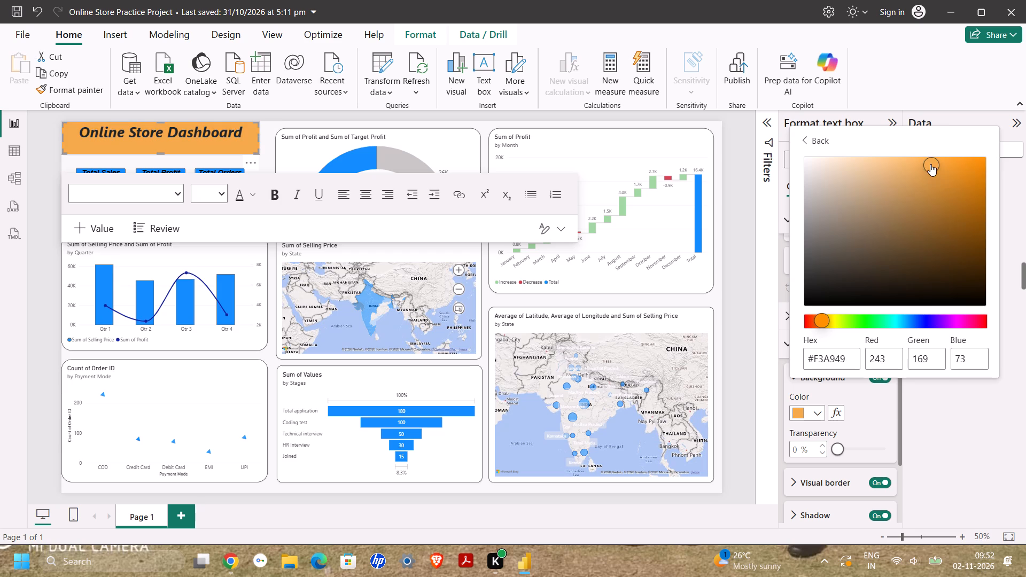
{"action": "left_click", "coordinate": [941, 168]}
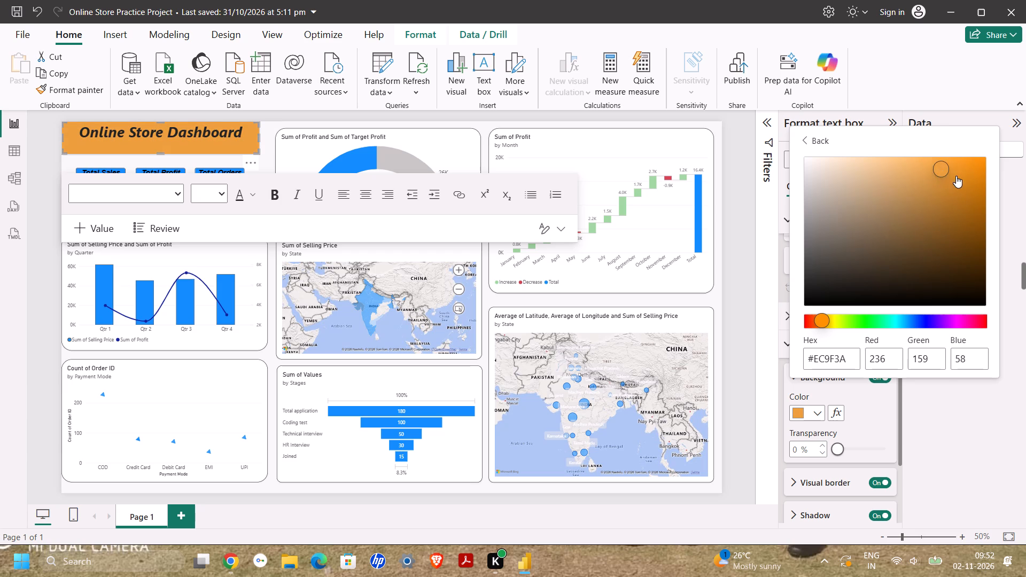
{"action": "left_click", "coordinate": [956, 176]}
{"action": "left_click", "coordinate": [735, 198]}
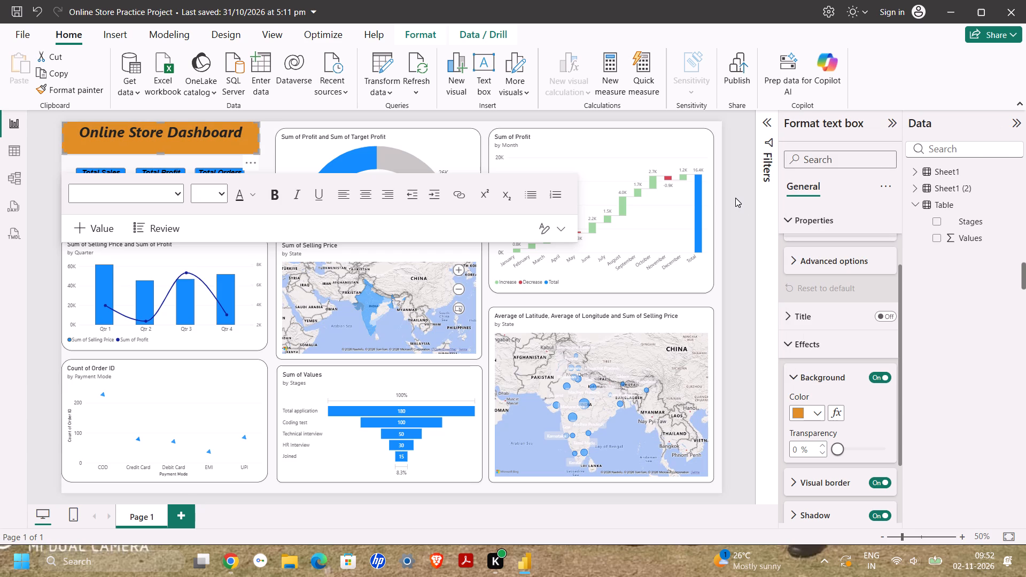
{"action": "left_click", "coordinate": [735, 198]}
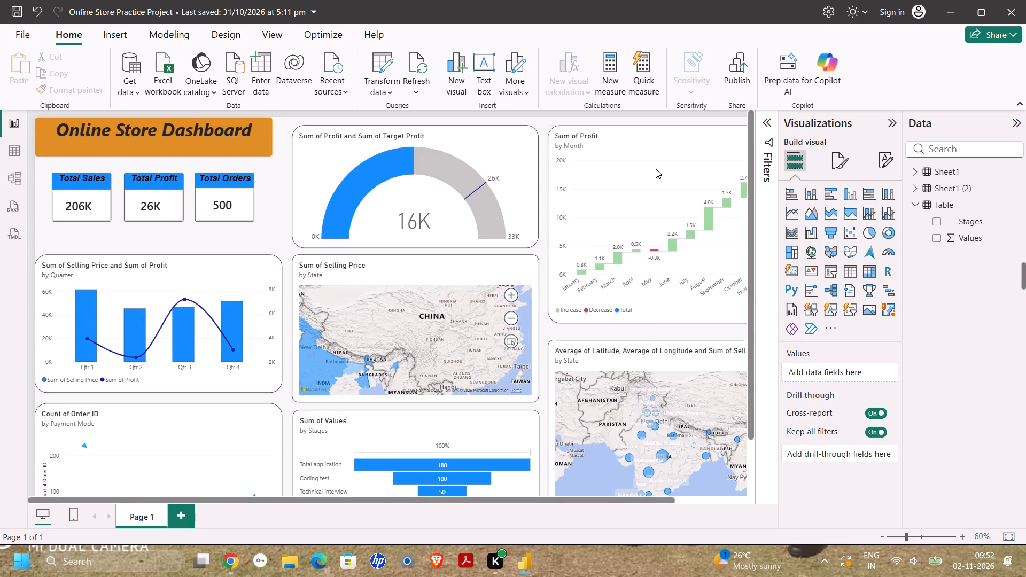
Examine the dashboard visuals up close and check the response to selecting a state on the Sum of Selling Price by State map.
{"action": "scroll", "coordinate": [656, 169], "scroll_direction": "down", "scroll_amount": 3}
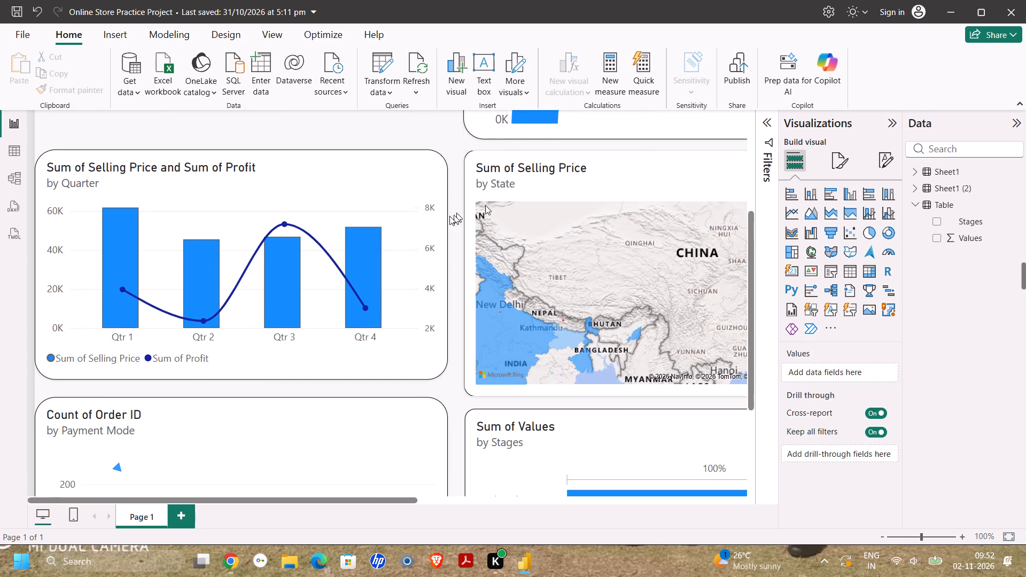
{"action": "scroll", "coordinate": [459, 231], "scroll_direction": "down", "scroll_amount": 2}
{"action": "scroll", "coordinate": [459, 231], "scroll_direction": "left", "scroll_amount": 2}
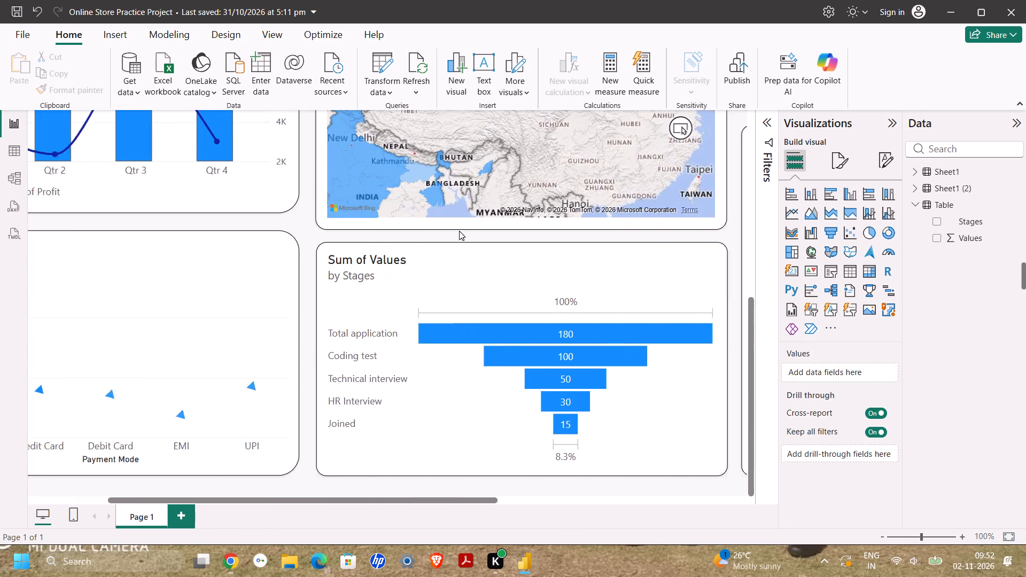
{"action": "scroll", "coordinate": [459, 231], "scroll_direction": "left", "scroll_amount": 1}
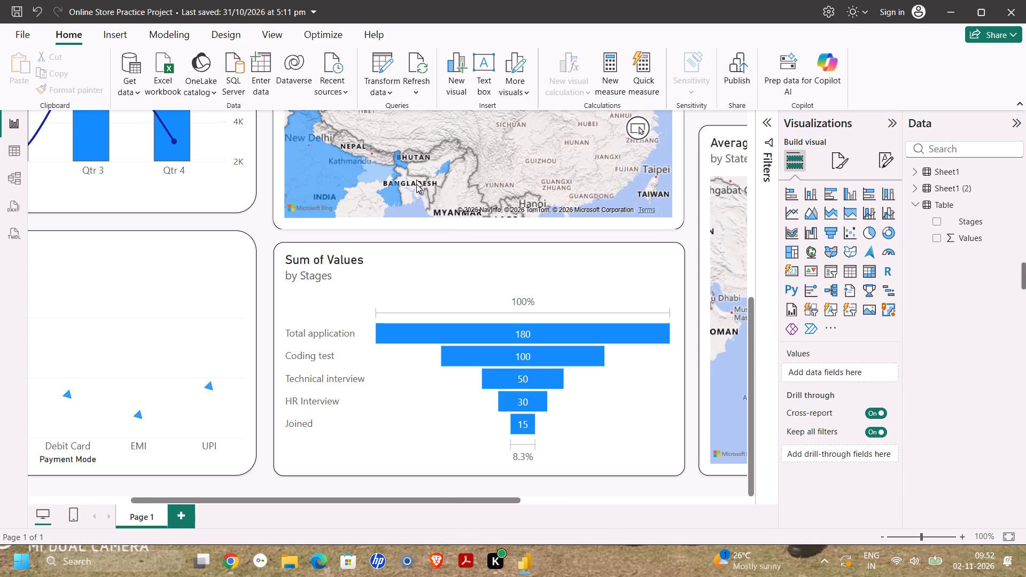
{"action": "left_click", "coordinate": [445, 170]}
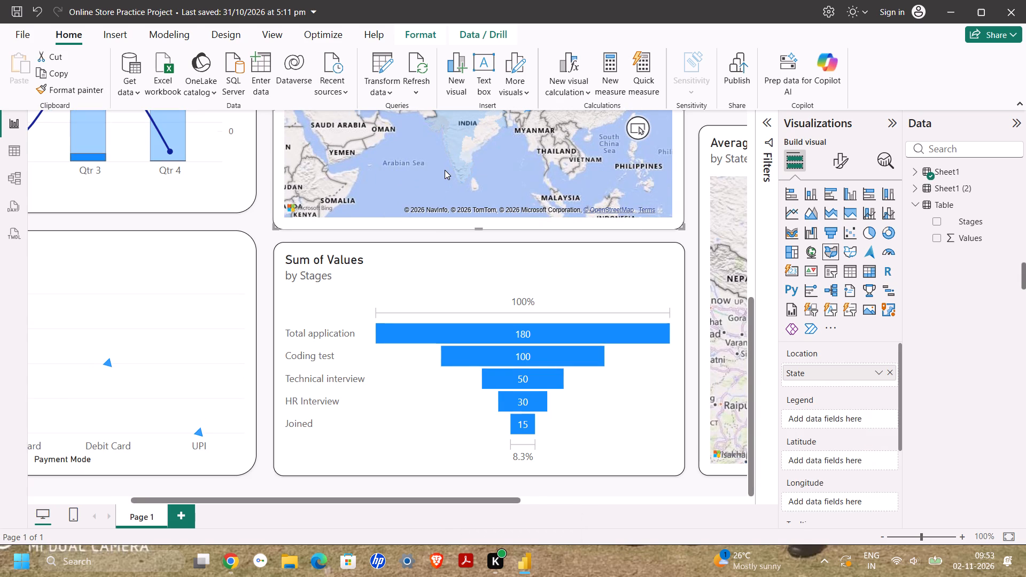
Check how the other visuals respond to selecting southern Indian states on the Sum of Selling Price by State map, and deselect the map.
{"action": "left_click", "coordinate": [465, 165]}
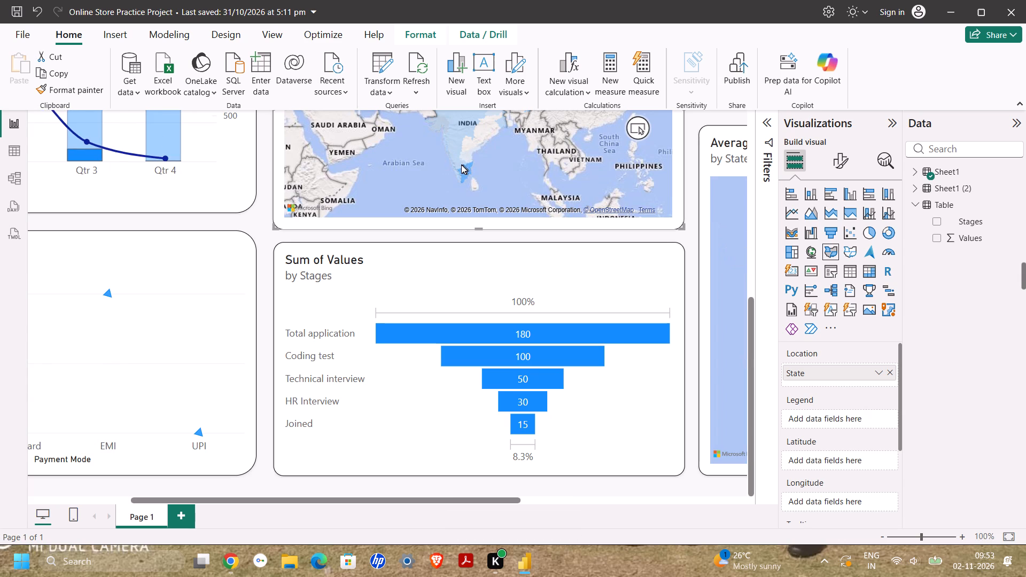
{"action": "left_click", "coordinate": [461, 165]}
{"action": "left_click", "coordinate": [456, 175]}
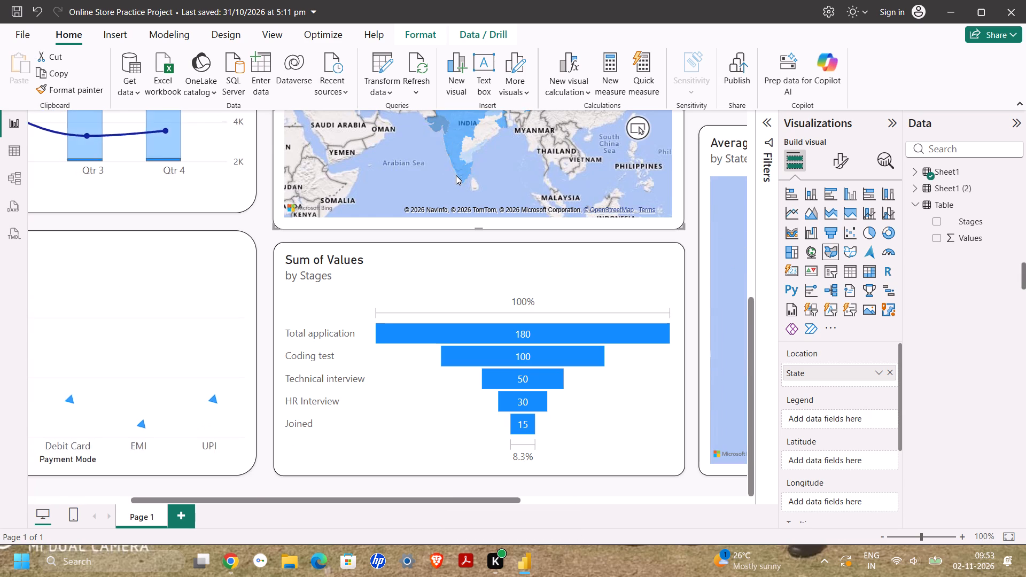
{"action": "scroll", "coordinate": [456, 175], "scroll_direction": "down", "scroll_amount": 1}
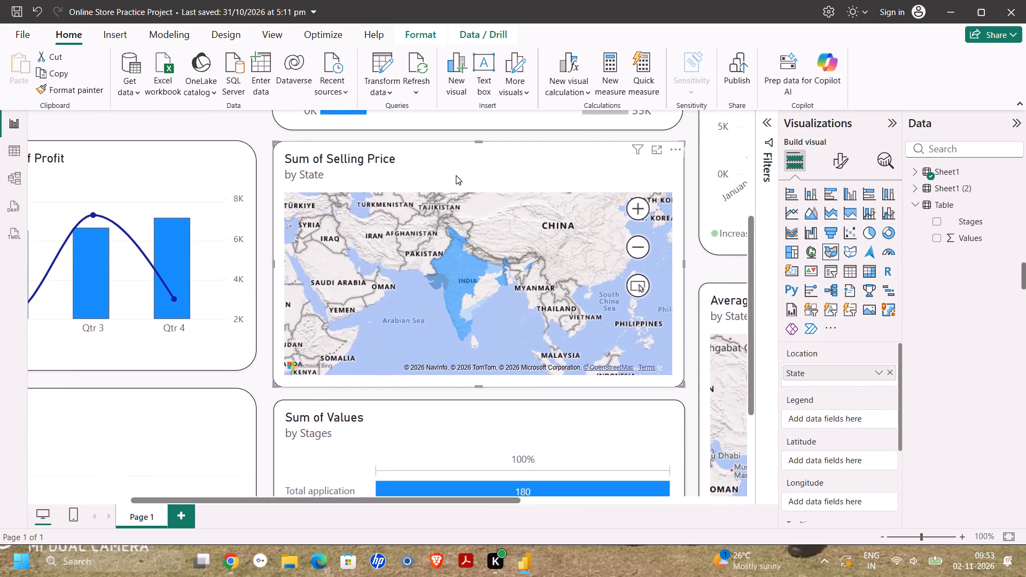
{"action": "scroll", "coordinate": [265, 237], "scroll_direction": "down", "scroll_amount": 1}
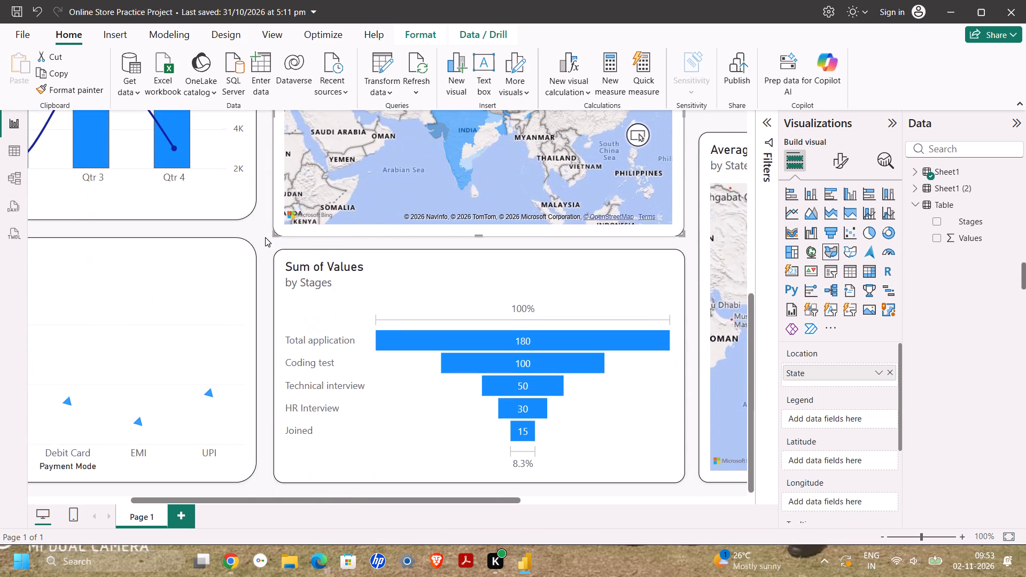
{"action": "left_click", "coordinate": [265, 237]}
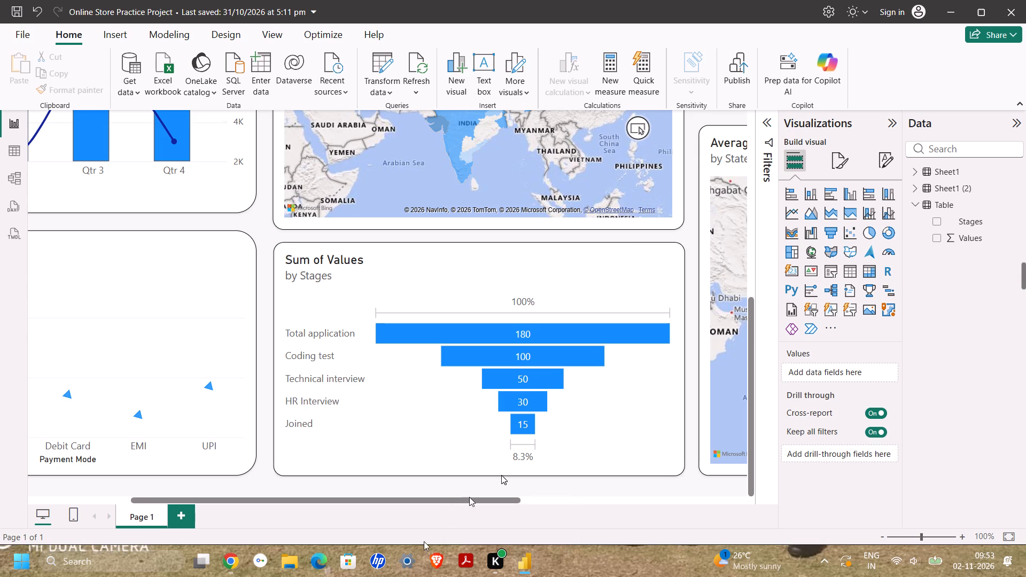
Examine the Sum of Values by Stages funnel chart's formatting options, covering colours, effects, data format and data labels.
{"action": "left_click", "coordinate": [570, 358]}
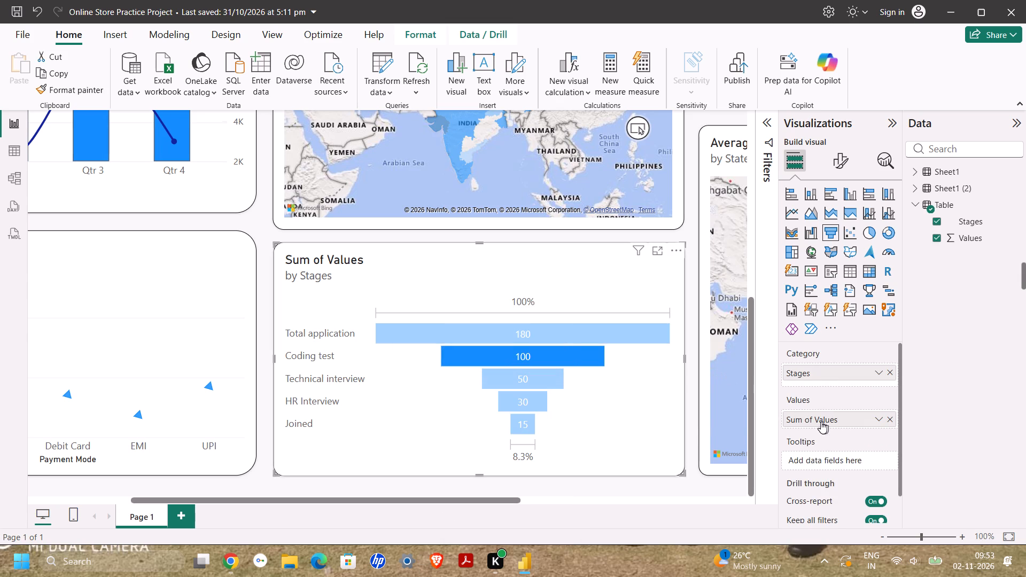
{"action": "scroll", "coordinate": [821, 422], "scroll_direction": "down", "scroll_amount": 2}
{"action": "scroll", "coordinate": [821, 422], "scroll_direction": "up", "scroll_amount": 1}
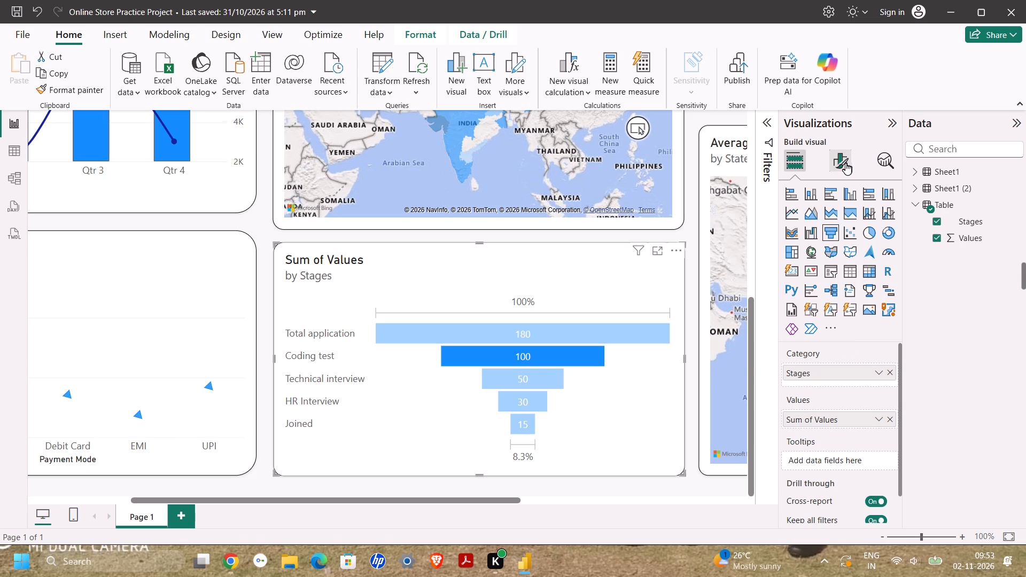
{"action": "left_click", "coordinate": [845, 163]}
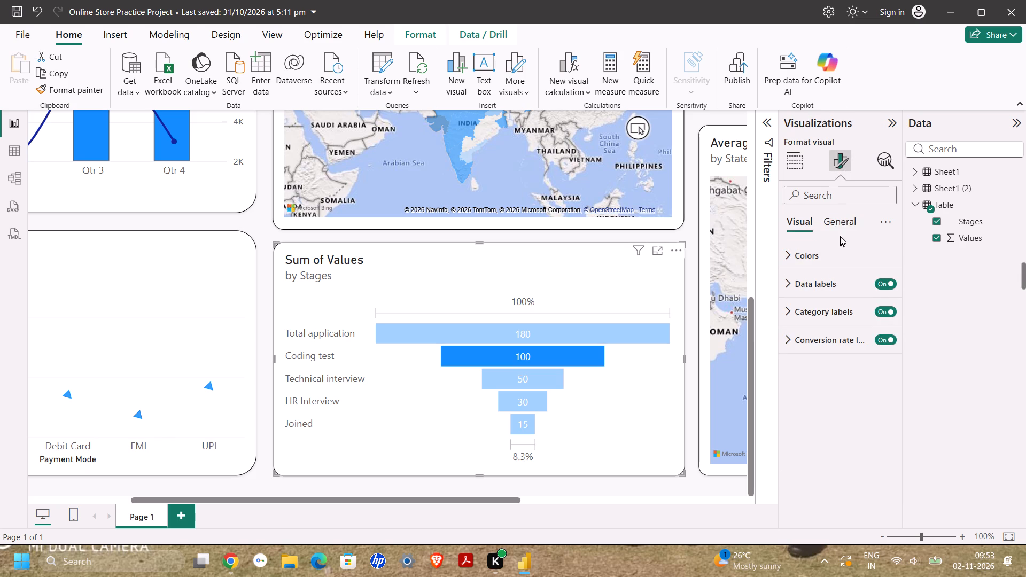
{"action": "left_click", "coordinate": [830, 258]}
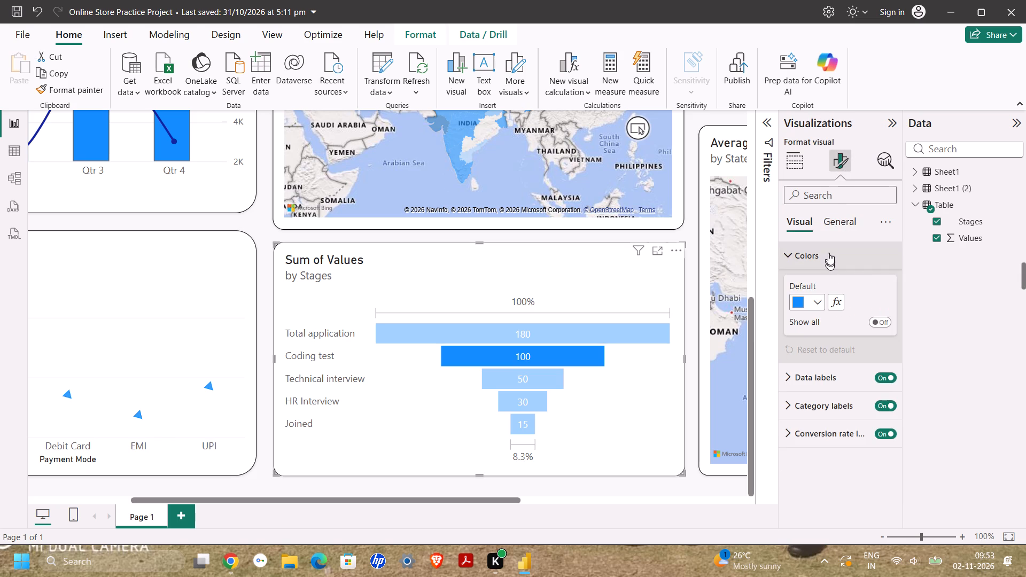
{"action": "left_click", "coordinate": [827, 248]}
{"action": "left_click", "coordinate": [831, 220]}
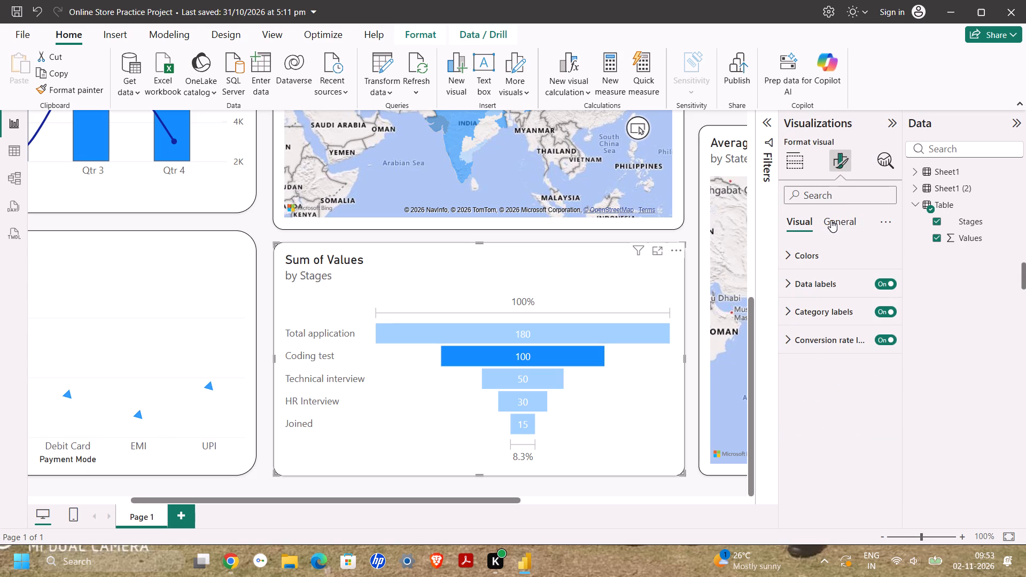
{"action": "left_click", "coordinate": [807, 318]}
{"action": "scroll", "coordinate": [807, 318], "scroll_direction": "down", "scroll_amount": 1}
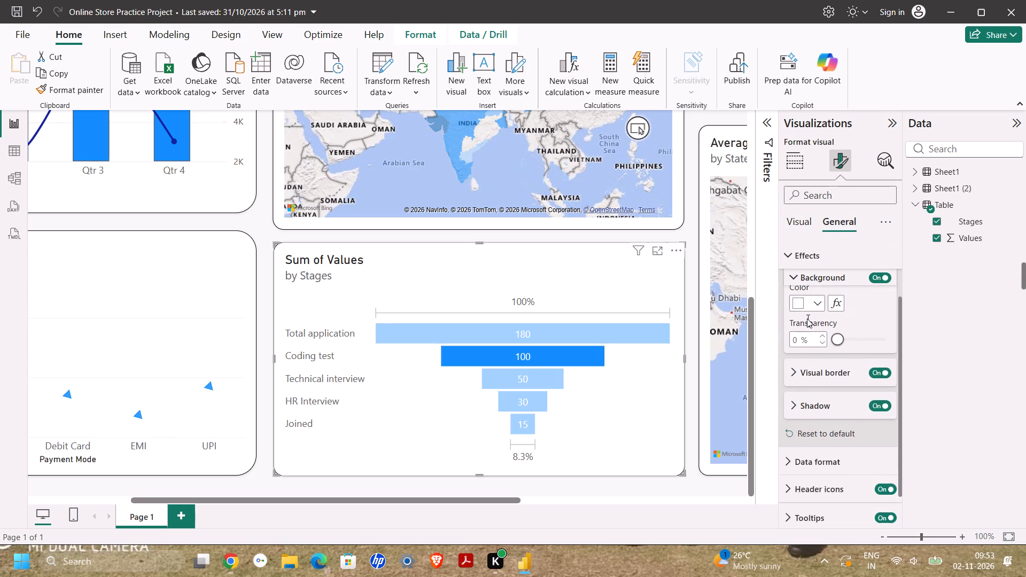
{"action": "scroll", "coordinate": [807, 318], "scroll_direction": "down", "scroll_amount": 1}
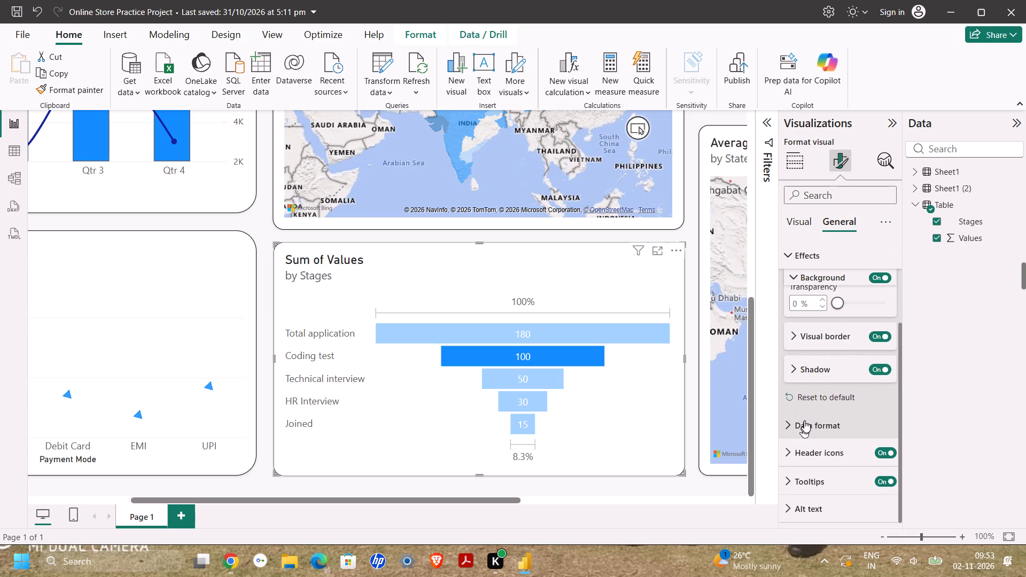
{"action": "left_click", "coordinate": [807, 419]}
{"action": "scroll", "coordinate": [807, 419], "scroll_direction": "down", "scroll_amount": 2}
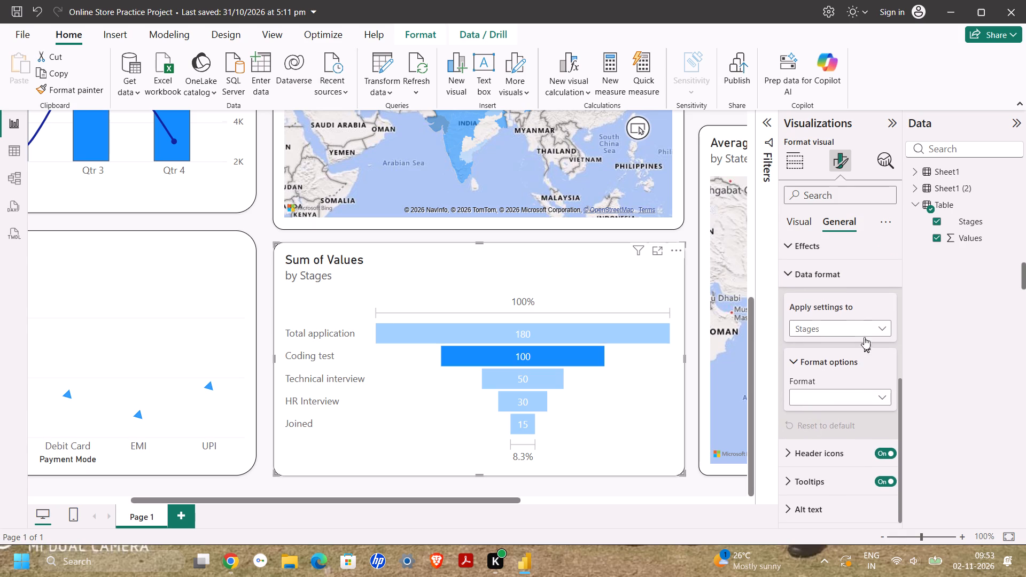
{"action": "left_click", "coordinate": [802, 223]}
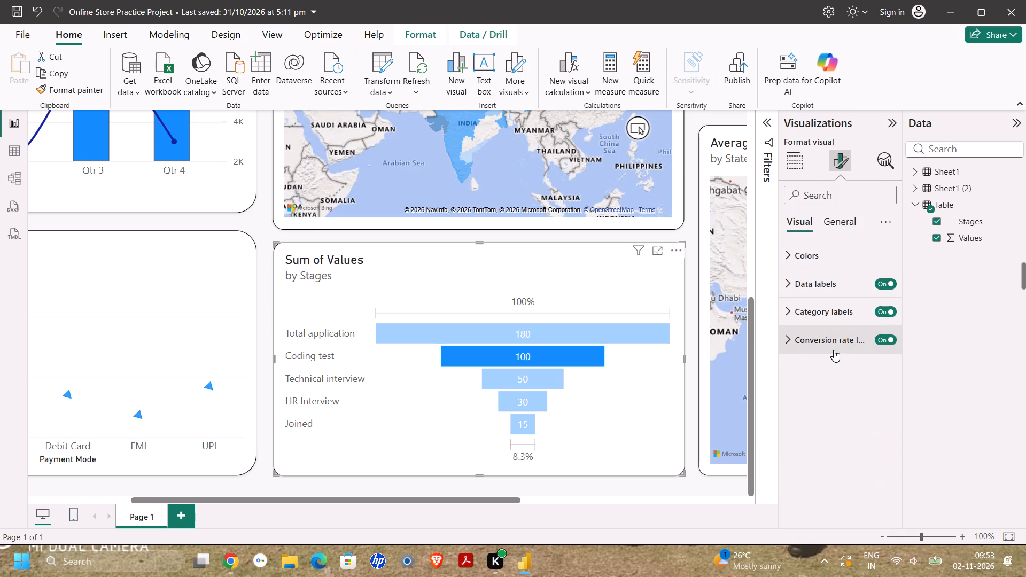
{"action": "scroll", "coordinate": [834, 350], "scroll_direction": "down", "scroll_amount": 1}
{"action": "left_click", "coordinate": [832, 284]}
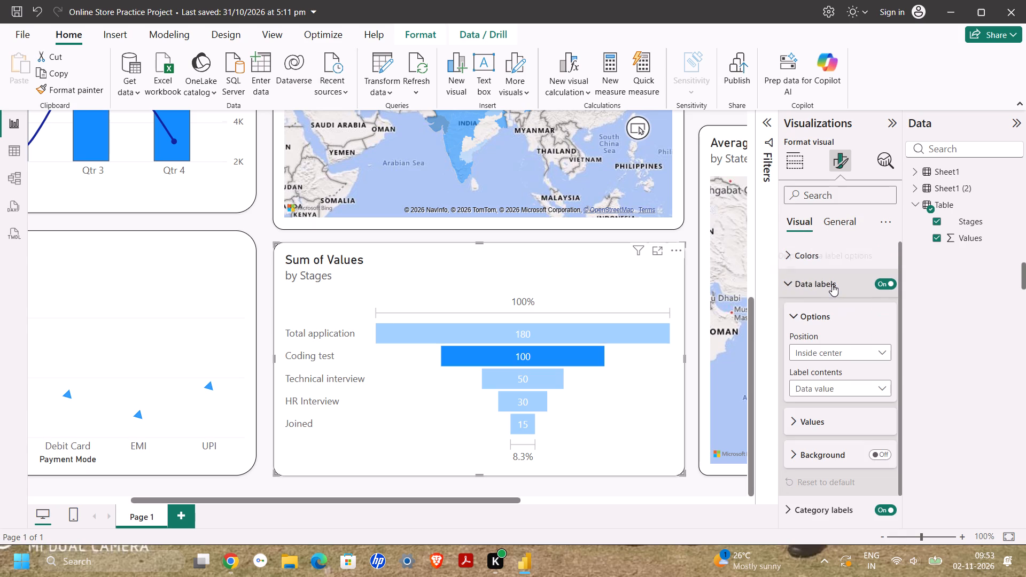
{"action": "scroll", "coordinate": [832, 284], "scroll_direction": "down", "scroll_amount": 1}
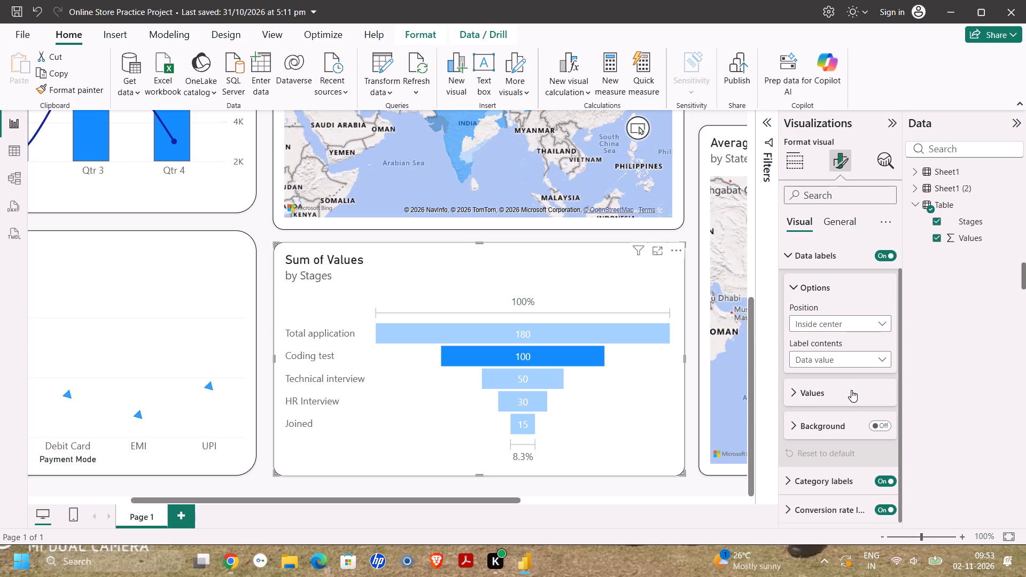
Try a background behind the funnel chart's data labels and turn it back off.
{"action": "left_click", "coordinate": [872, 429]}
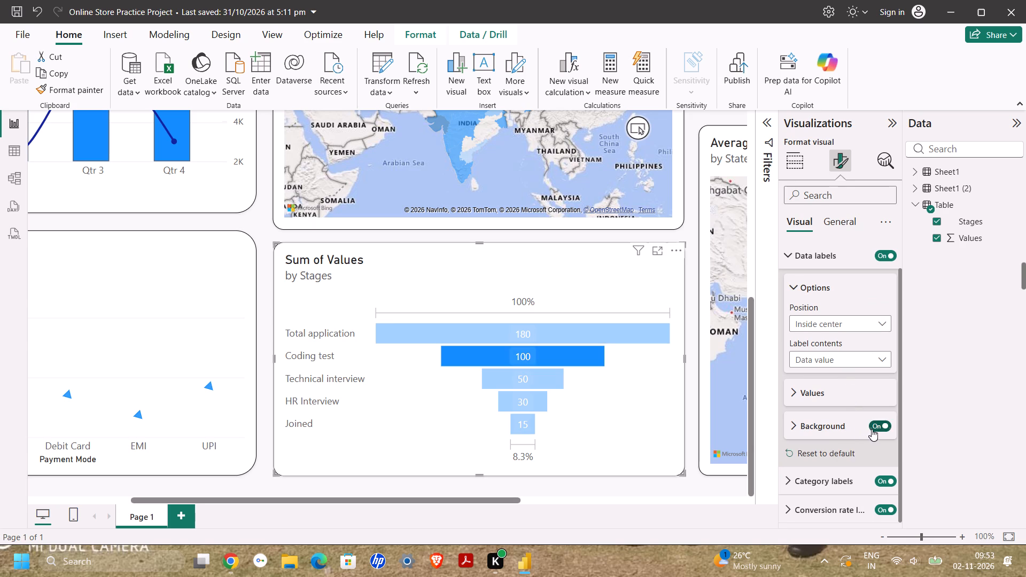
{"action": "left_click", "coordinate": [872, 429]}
Examine the font and colour options for the funnel chart's category labels.
{"action": "scroll", "coordinate": [813, 457], "scroll_direction": "down", "scroll_amount": 2}
{"action": "left_click", "coordinate": [830, 474]}
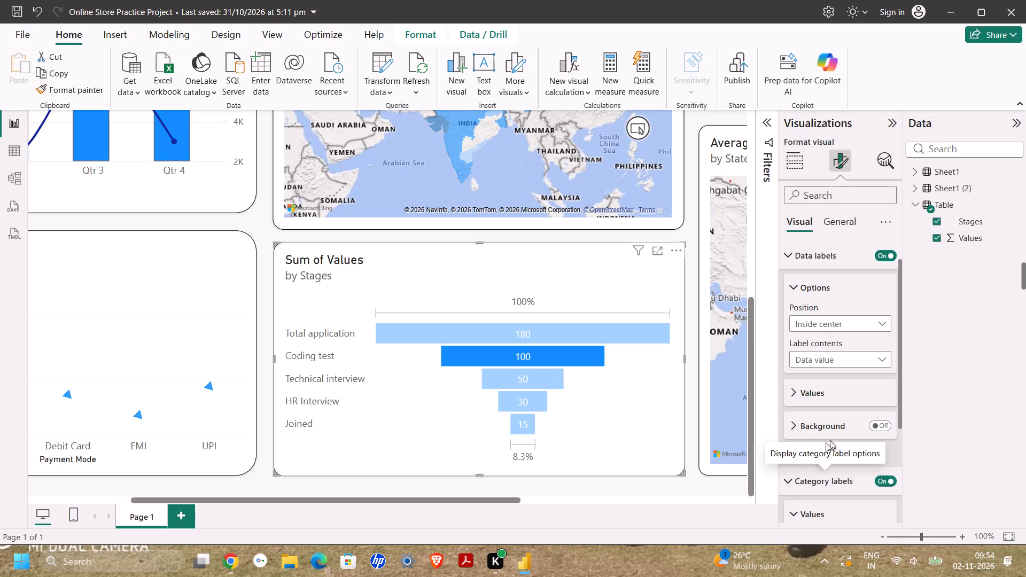
{"action": "scroll", "coordinate": [816, 507], "scroll_direction": "down", "scroll_amount": 3}
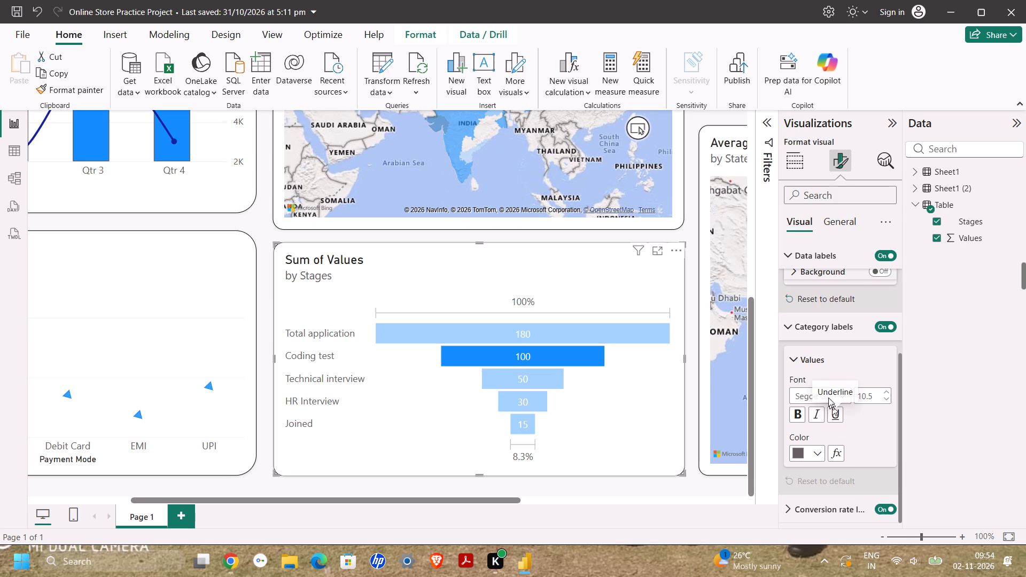
{"action": "scroll", "coordinate": [840, 341], "scroll_direction": "up", "scroll_amount": 4}
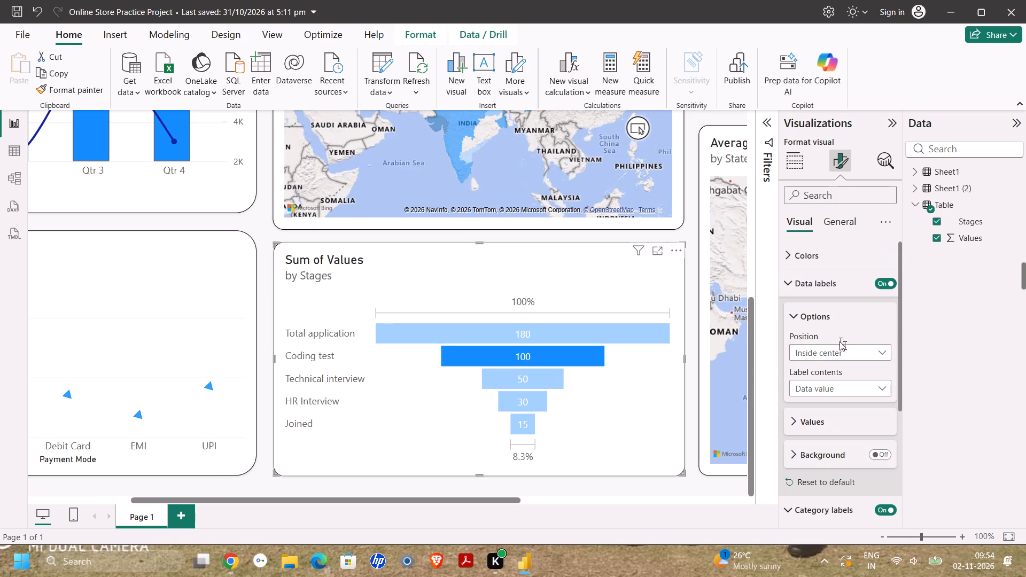
{"action": "left_click", "coordinate": [817, 288]}
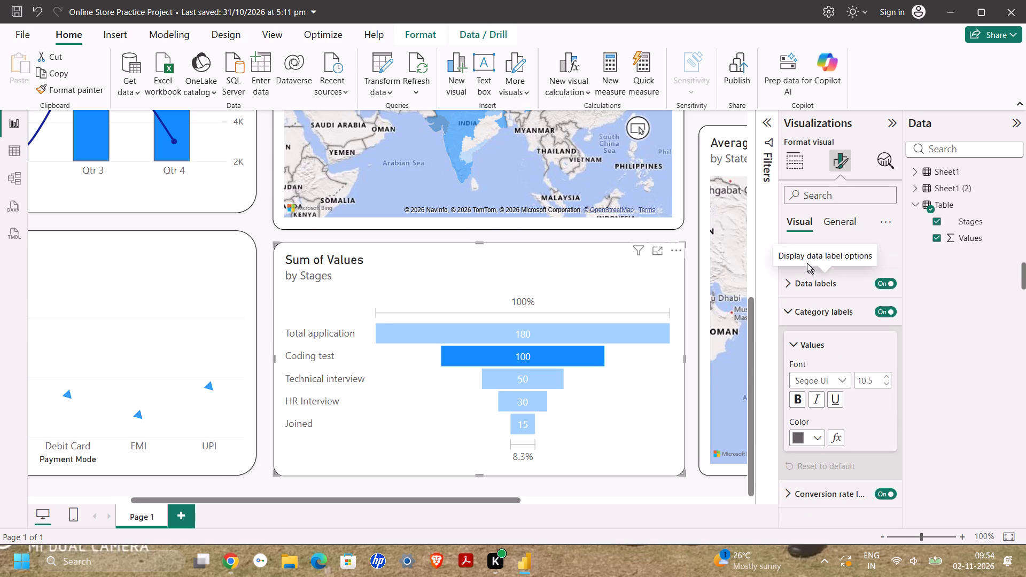
Turn on individual colour settings for all stages of the funnel chart.
{"action": "left_click", "coordinate": [802, 253]}
{"action": "left_click", "coordinate": [873, 252]}
{"action": "scroll", "coordinate": [819, 296], "scroll_direction": "down", "scroll_amount": 1}
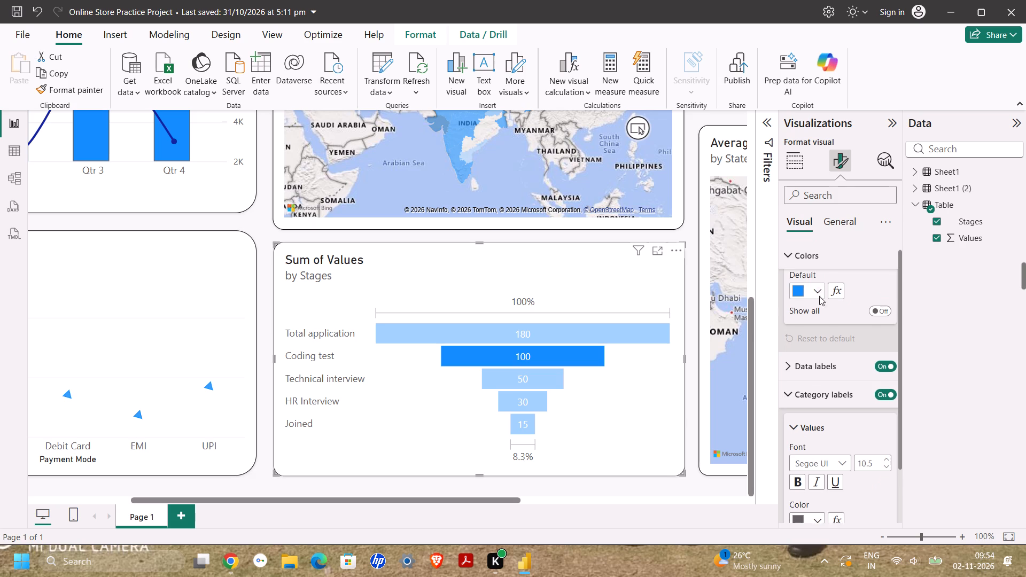
{"action": "scroll", "coordinate": [819, 296], "scroll_direction": "down", "scroll_amount": 1}
{"action": "left_click", "coordinate": [874, 291]}
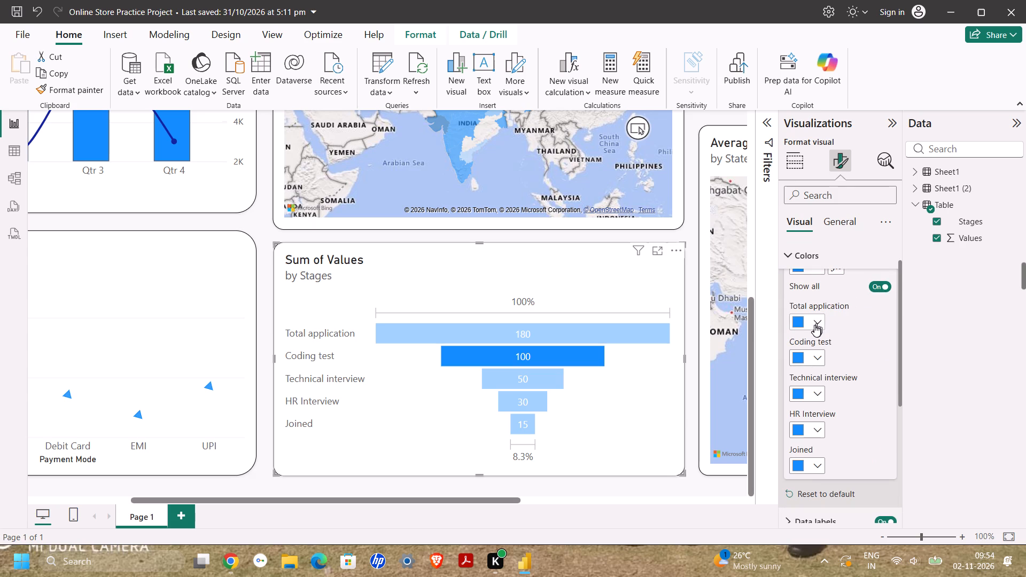
Set the funnel's Total application bar to a dark blue theme shade, trying the darkest blue first.
{"action": "left_click", "coordinate": [816, 359]}
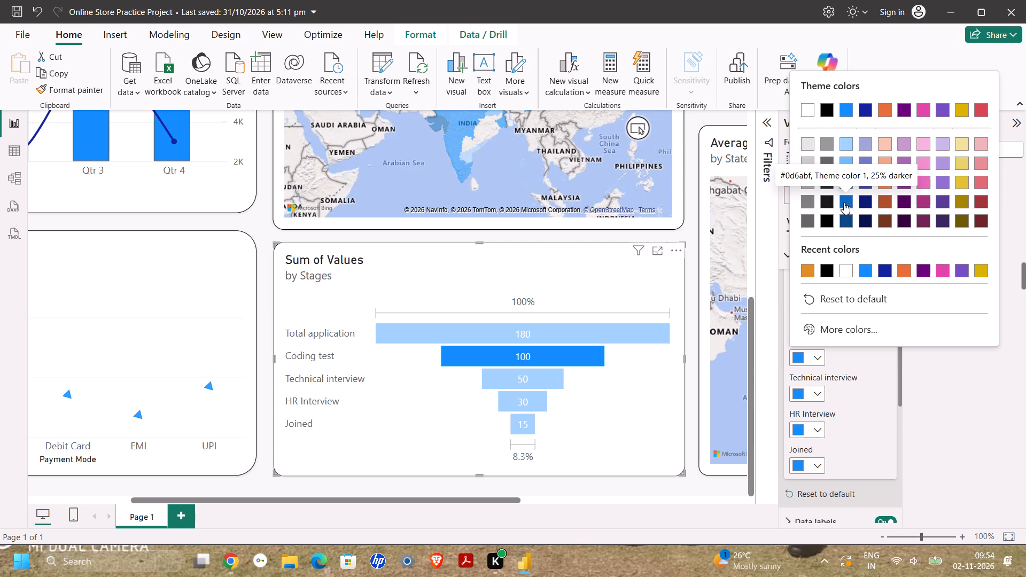
{"action": "left_click", "coordinate": [636, 328]}
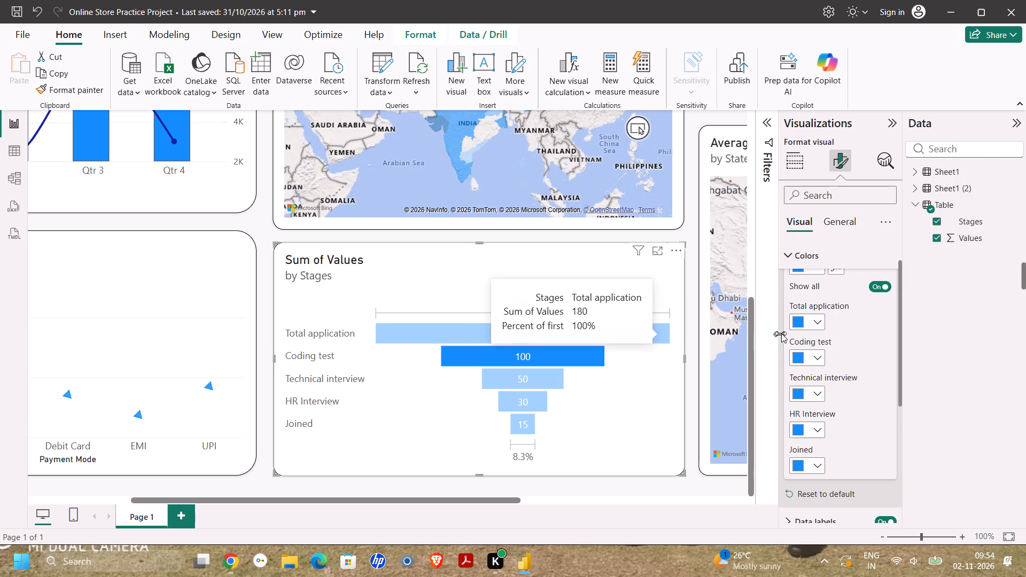
{"action": "left_click", "coordinate": [823, 328]}
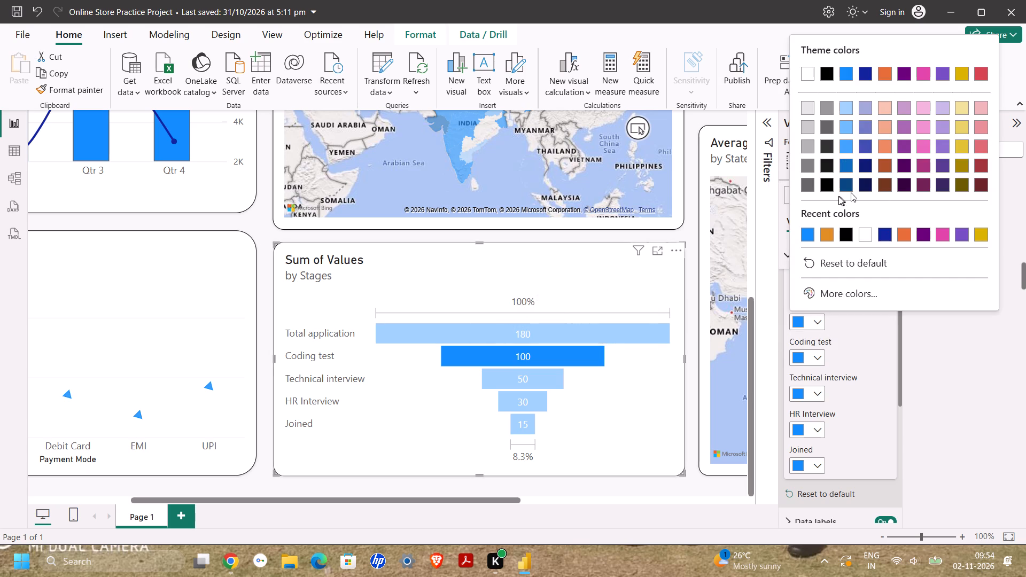
{"action": "left_click", "coordinate": [846, 185]}
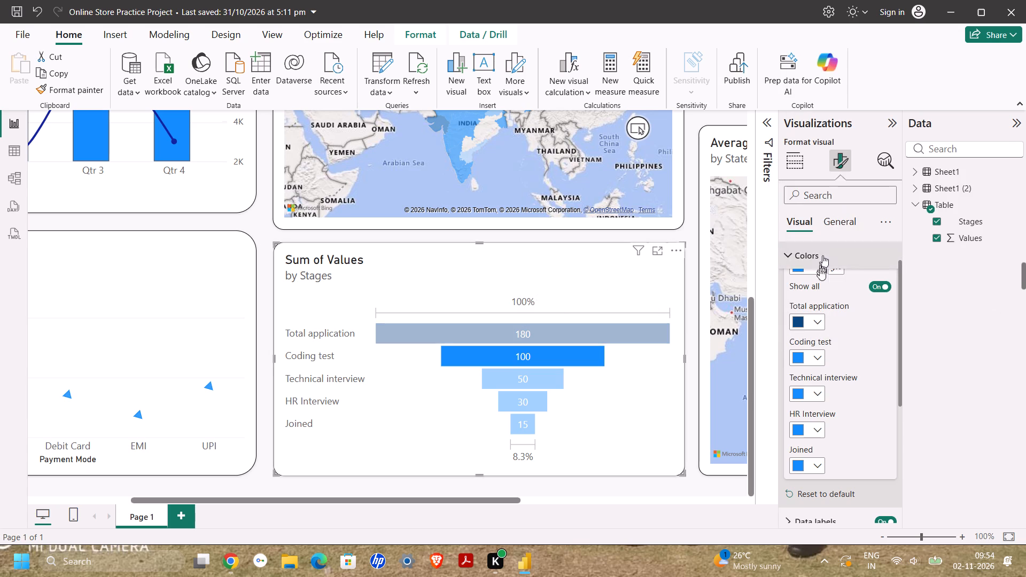
{"action": "left_click", "coordinate": [816, 313]}
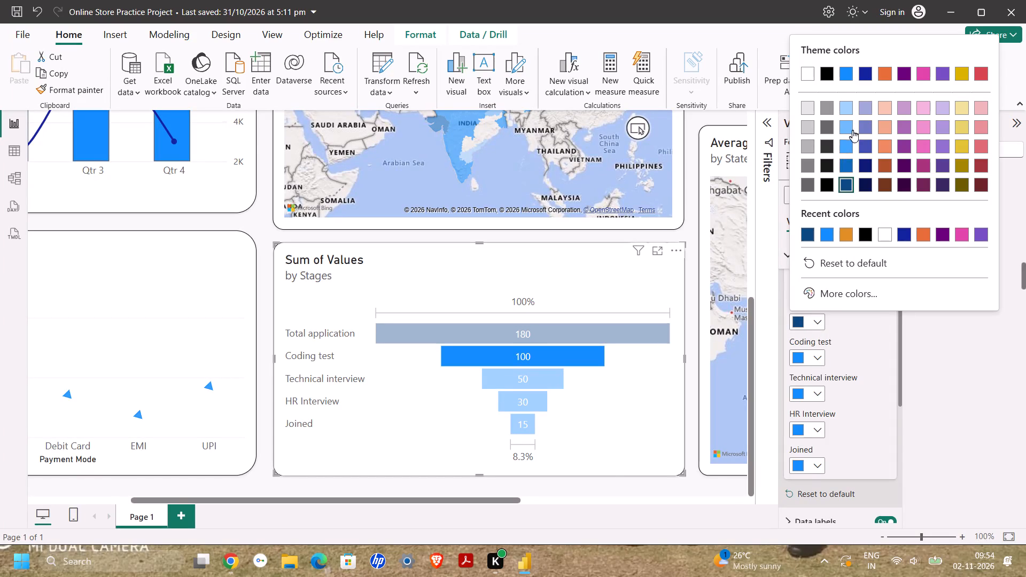
{"action": "left_click", "coordinate": [842, 169]}
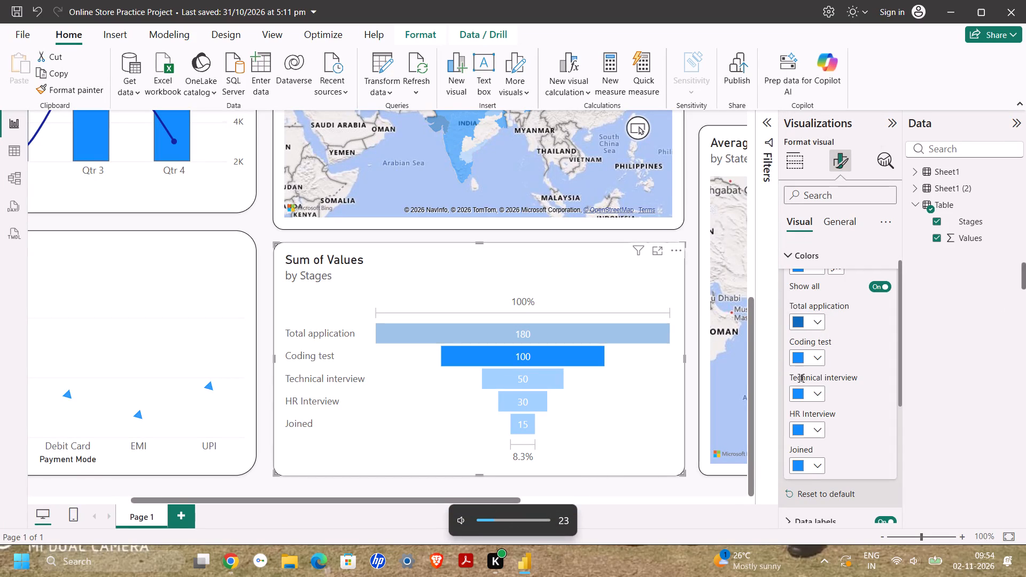
Set the funnel's Coding test and Technical interview bars to the same slightly lighter blue theme shade.
{"action": "left_click", "coordinate": [820, 359]}
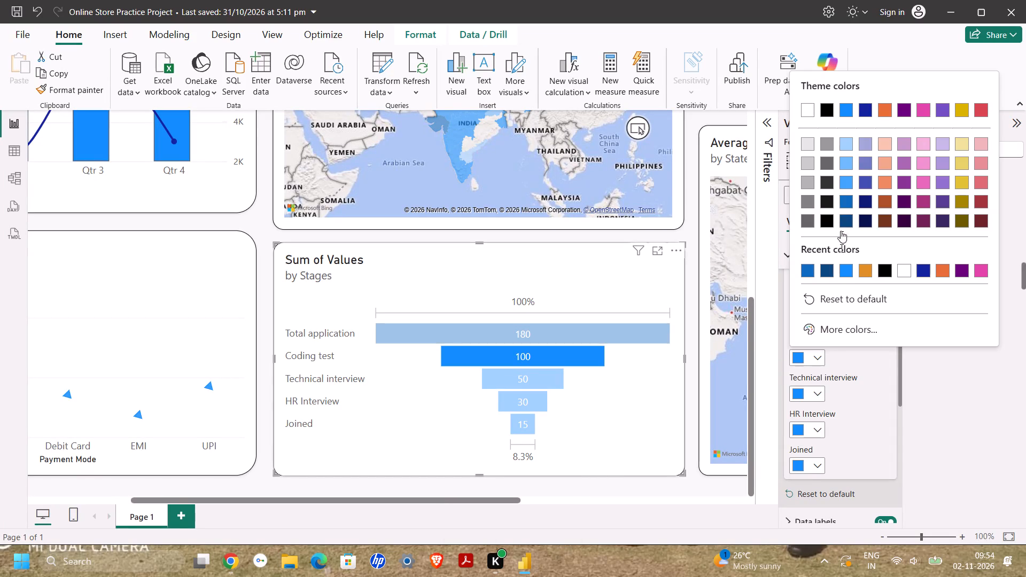
{"action": "left_click", "coordinate": [843, 177]}
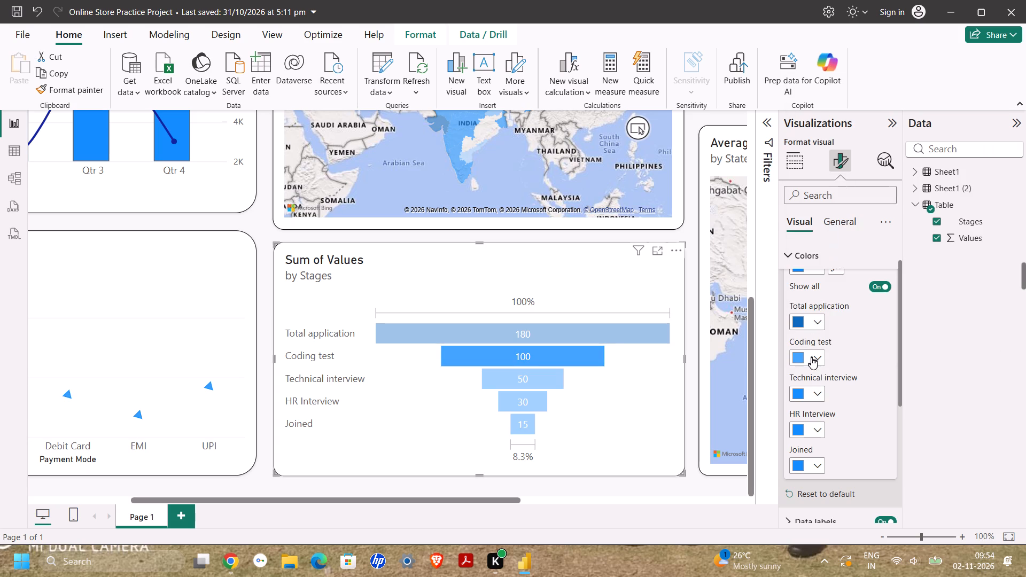
{"action": "left_click", "coordinate": [817, 398]}
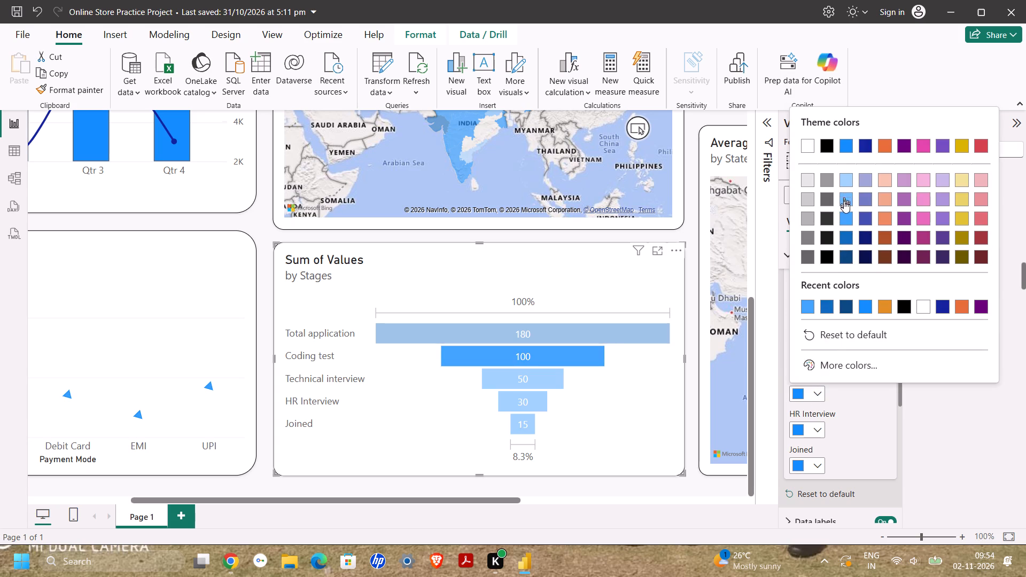
{"action": "left_click", "coordinate": [844, 216]}
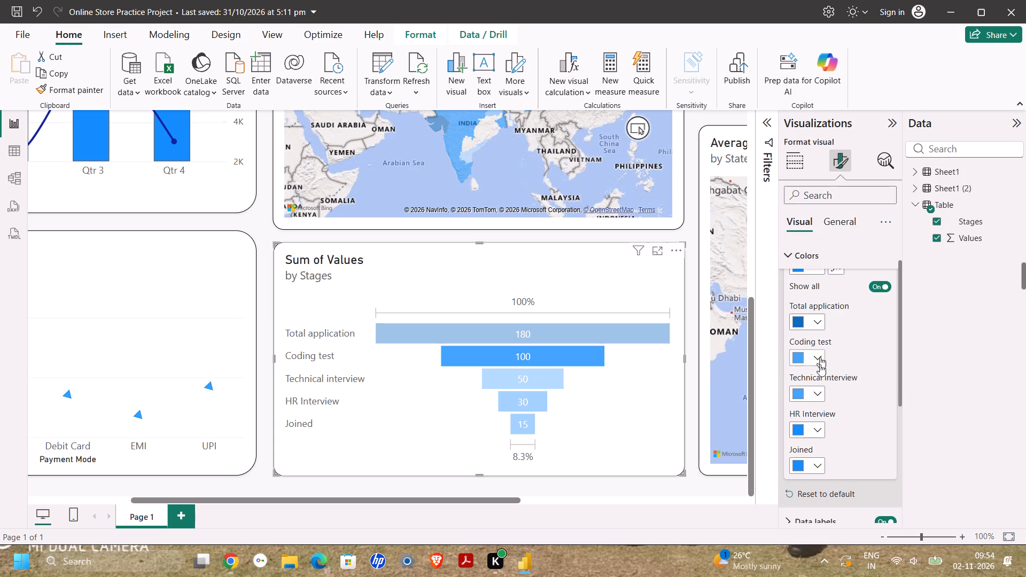
Set the funnel's HR Interview and Joined bars to the 60% lighter blue theme shade, #a0d1ff.
{"action": "left_click", "coordinate": [817, 428]}
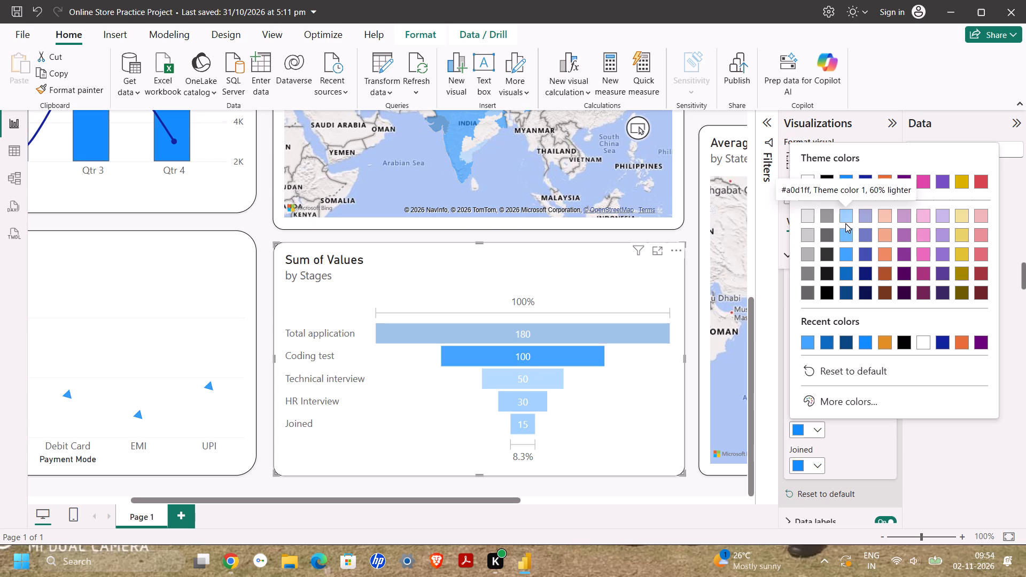
{"action": "left_click", "coordinate": [844, 222]}
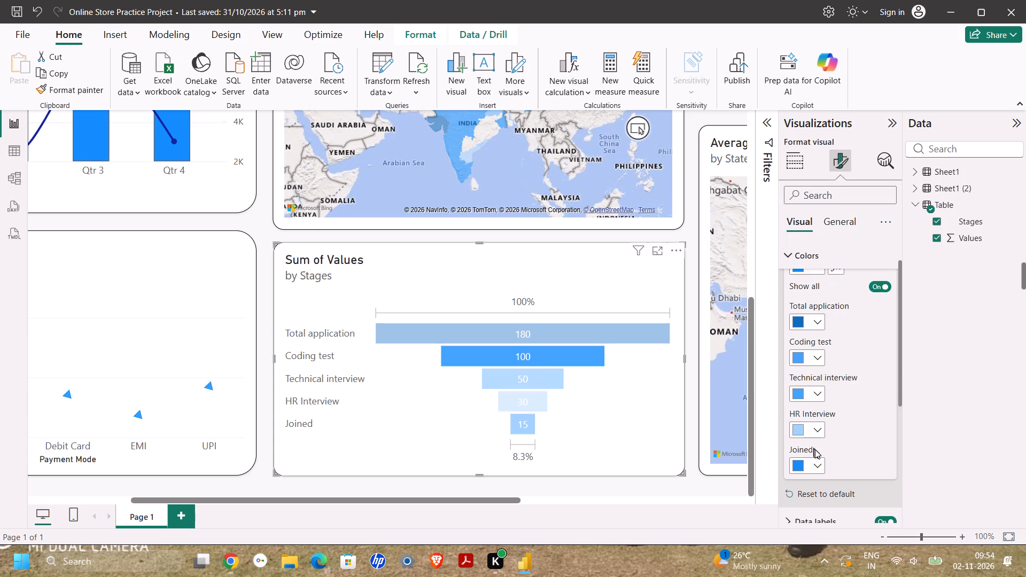
{"action": "left_click", "coordinate": [820, 465]}
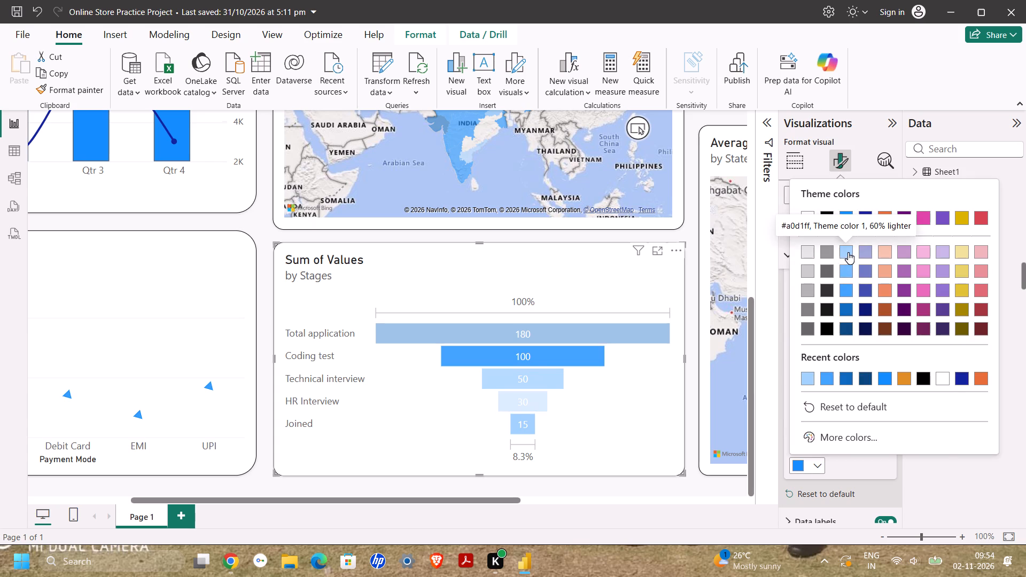
{"action": "left_click", "coordinate": [848, 252]}
{"action": "left_click", "coordinate": [636, 445]}
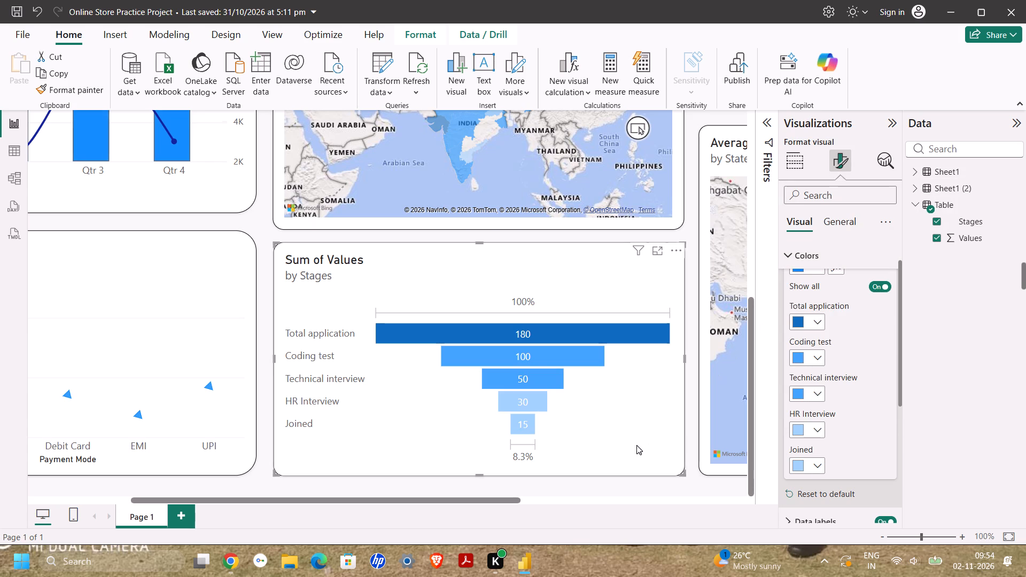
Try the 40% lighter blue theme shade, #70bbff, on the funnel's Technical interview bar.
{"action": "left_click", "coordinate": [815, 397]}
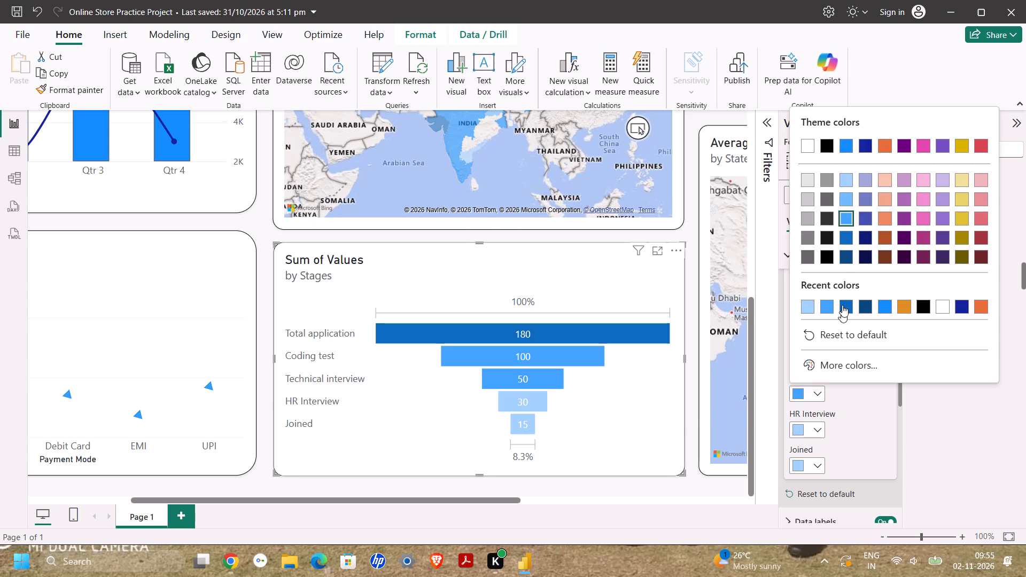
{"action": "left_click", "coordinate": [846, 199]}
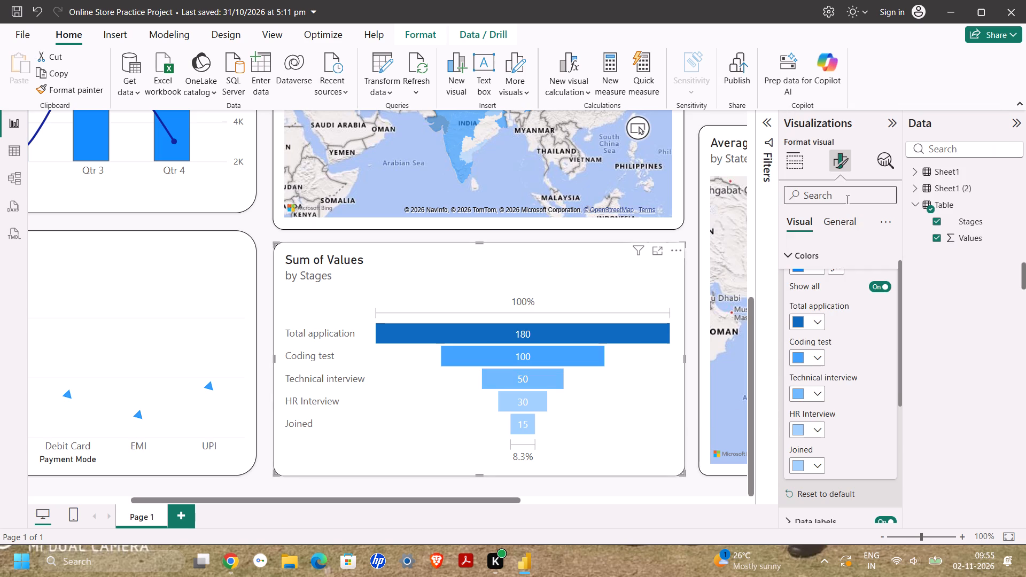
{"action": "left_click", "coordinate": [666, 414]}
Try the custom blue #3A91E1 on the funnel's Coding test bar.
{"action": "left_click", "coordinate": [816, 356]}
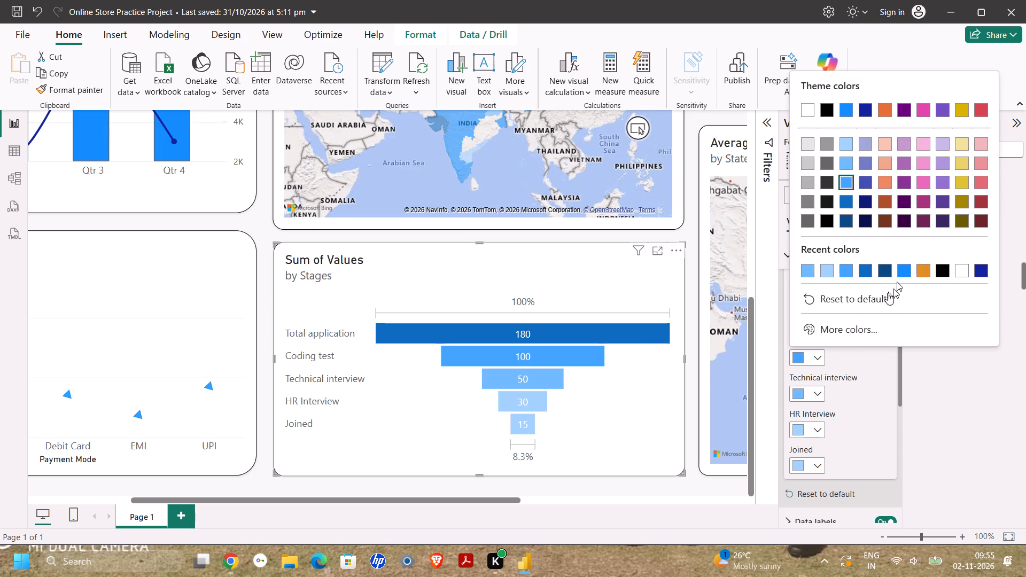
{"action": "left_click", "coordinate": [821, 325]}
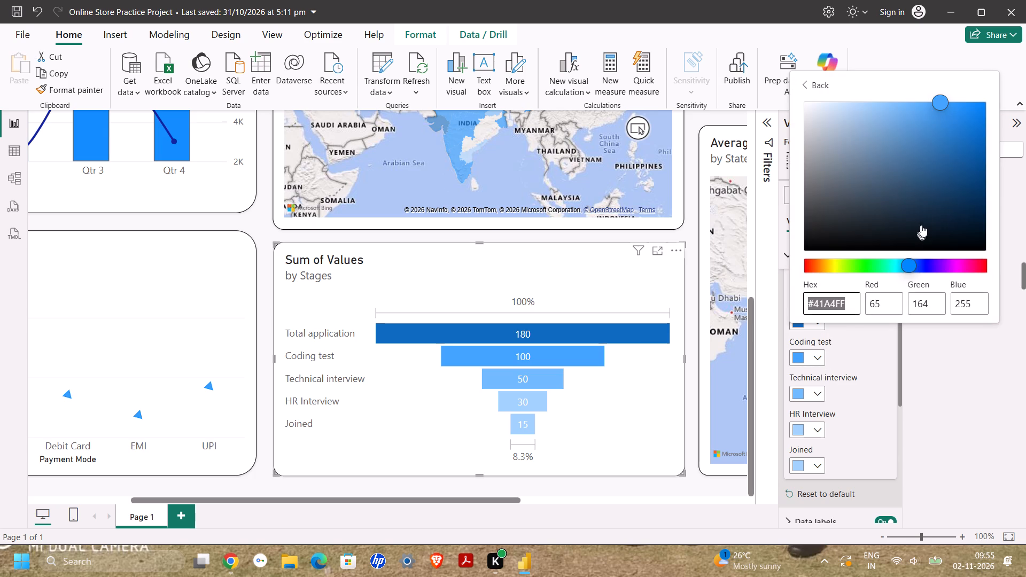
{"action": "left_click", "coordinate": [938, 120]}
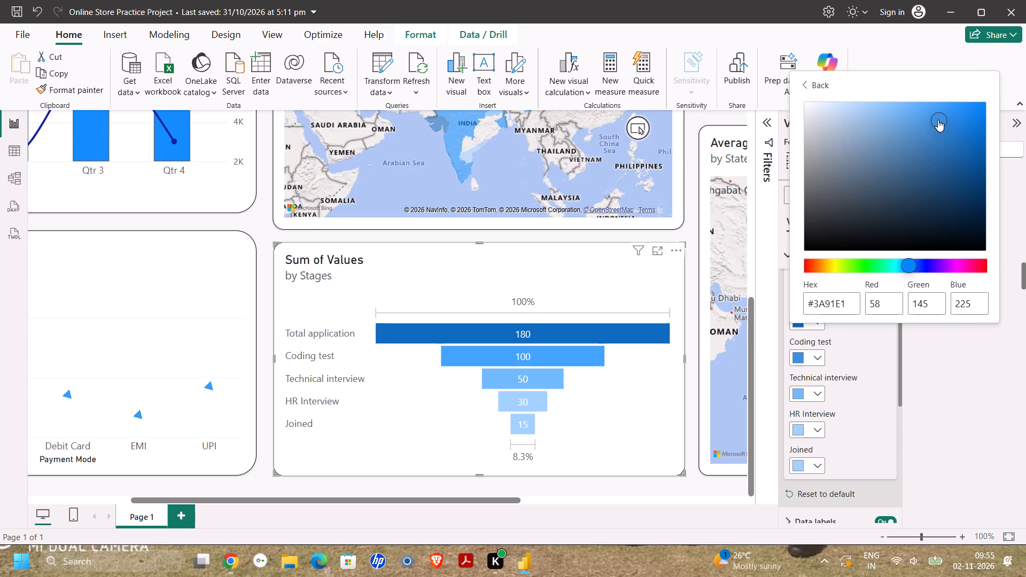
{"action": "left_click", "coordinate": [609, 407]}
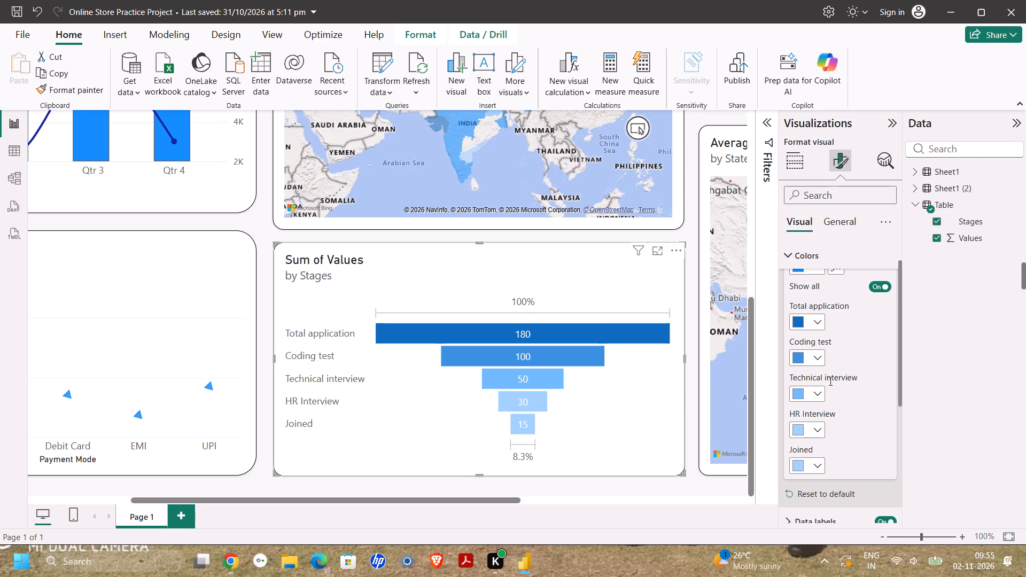
Set the funnel's Technical interview bar to the medium blue theme shade #41A4FF.
{"action": "left_click", "coordinate": [813, 393]}
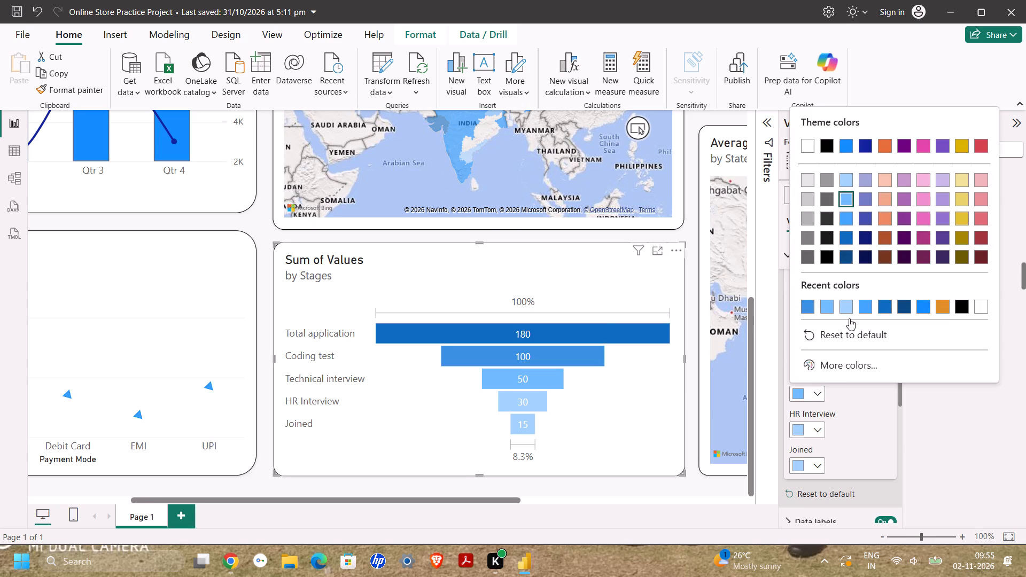
{"action": "left_click", "coordinate": [848, 215]}
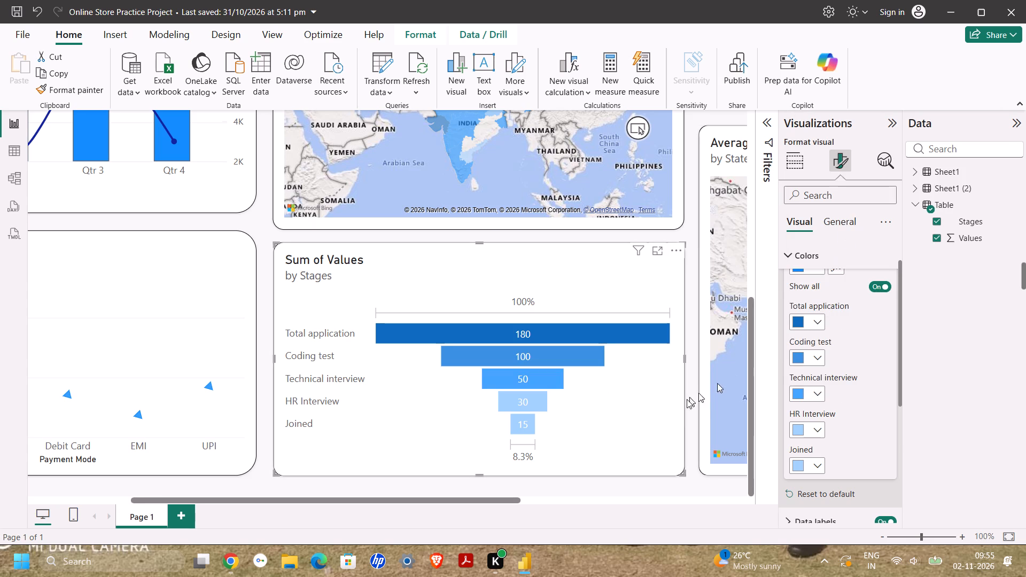
{"action": "left_click", "coordinate": [577, 388]}
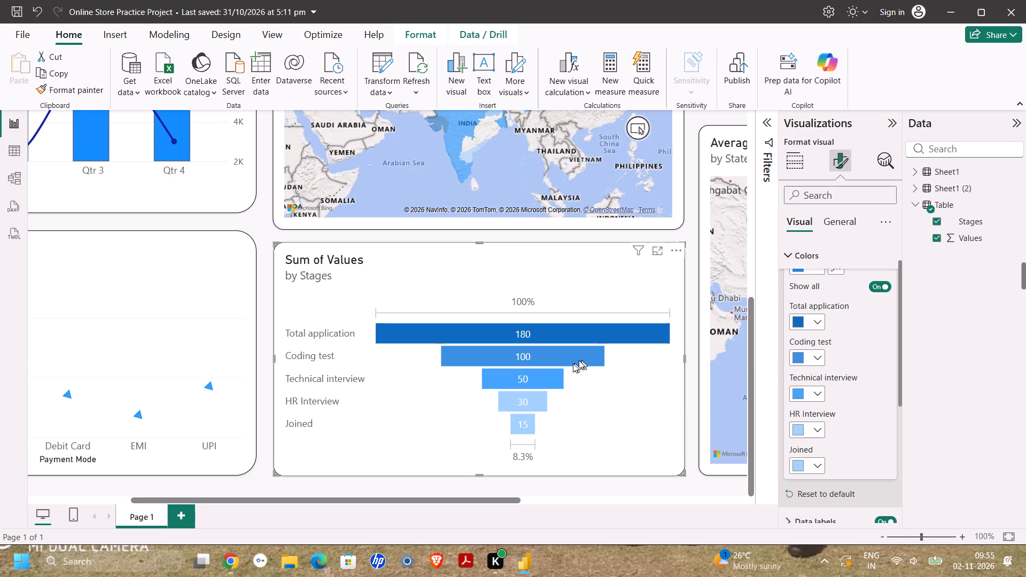
Set the funnel's HR Interview bar to the 40% lighter blue theme shade, #70bbff.
{"action": "left_click", "coordinate": [546, 404]}
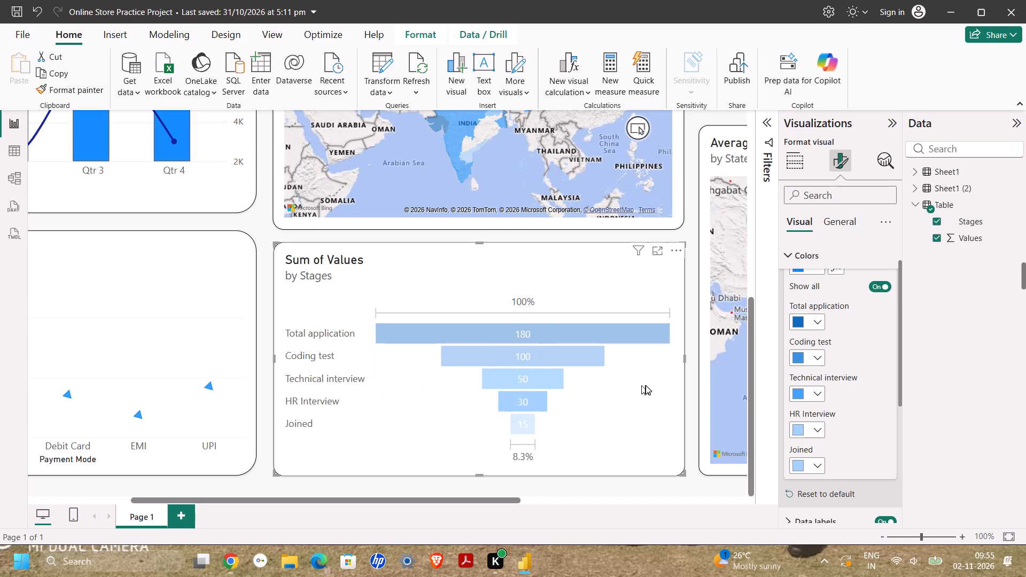
{"action": "left_click", "coordinate": [814, 433]}
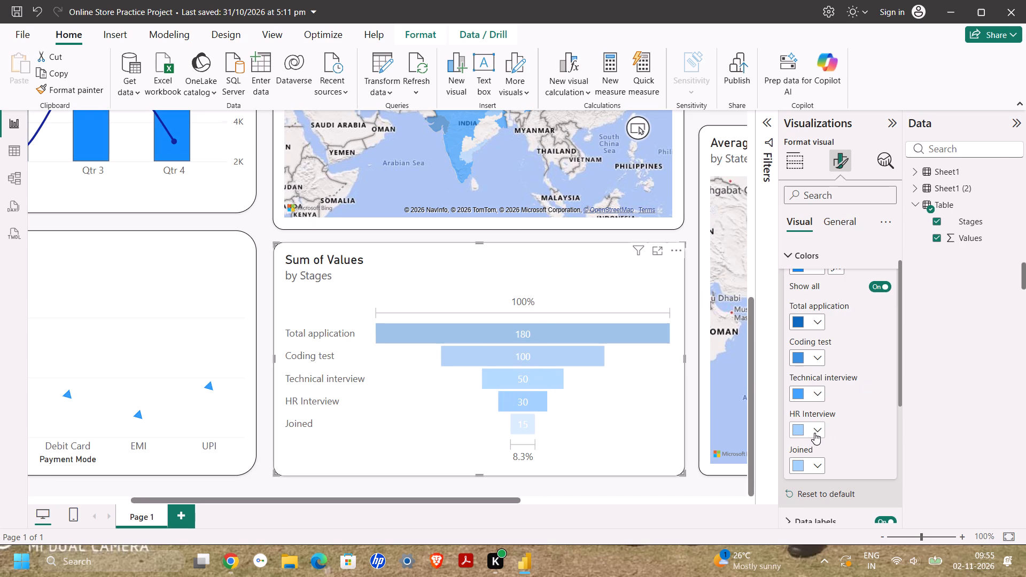
{"action": "left_click", "coordinate": [848, 241]}
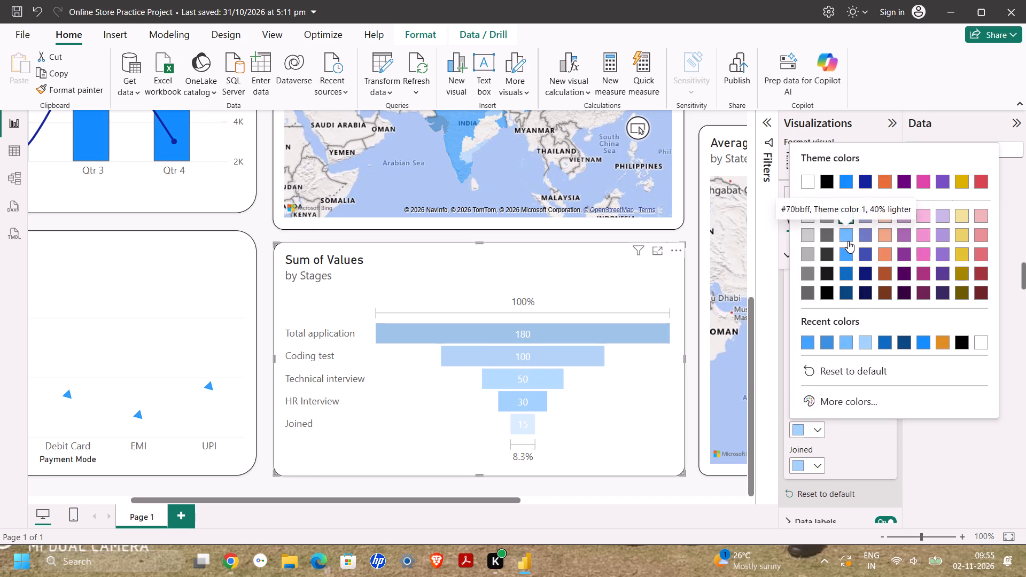
{"action": "left_click", "coordinate": [611, 421]}
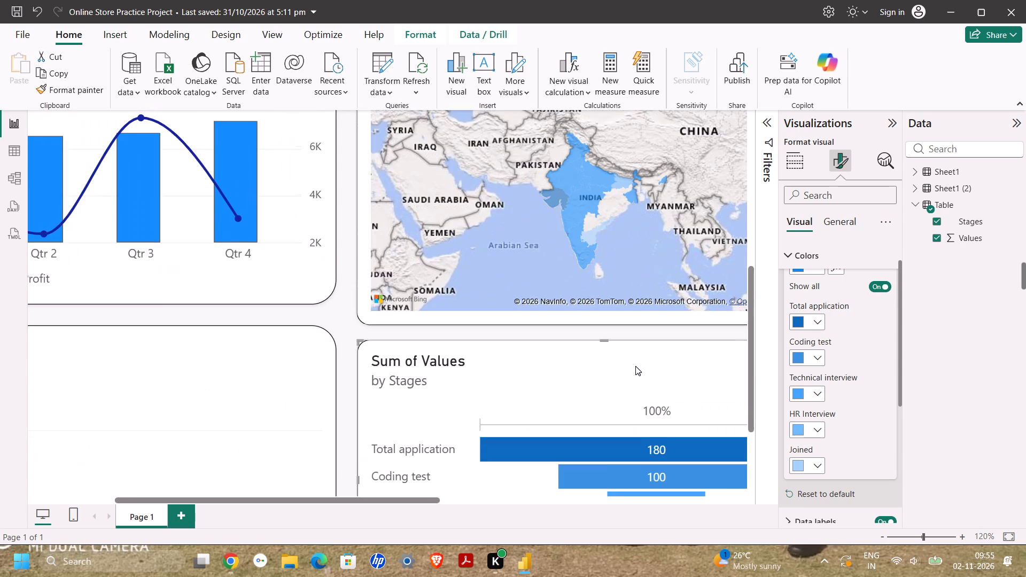
Try several custom blues for the funnel's Coding test bar and settle on #3F8BD0.
{"action": "scroll", "coordinate": [635, 366], "scroll_direction": "down", "scroll_amount": 2}
{"action": "scroll", "coordinate": [635, 366], "scroll_direction": "left", "scroll_amount": 2}
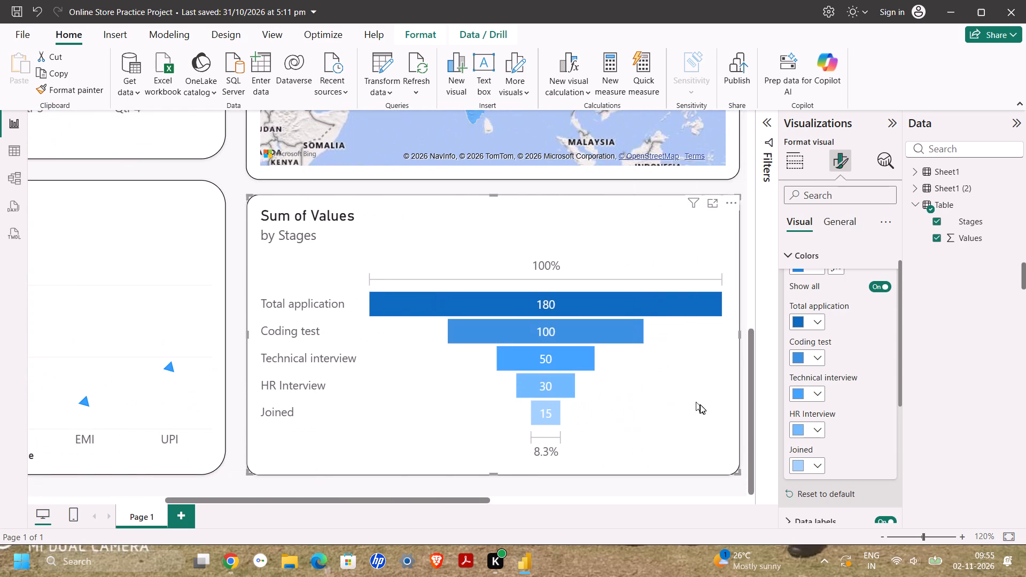
{"action": "left_click", "coordinate": [821, 358]}
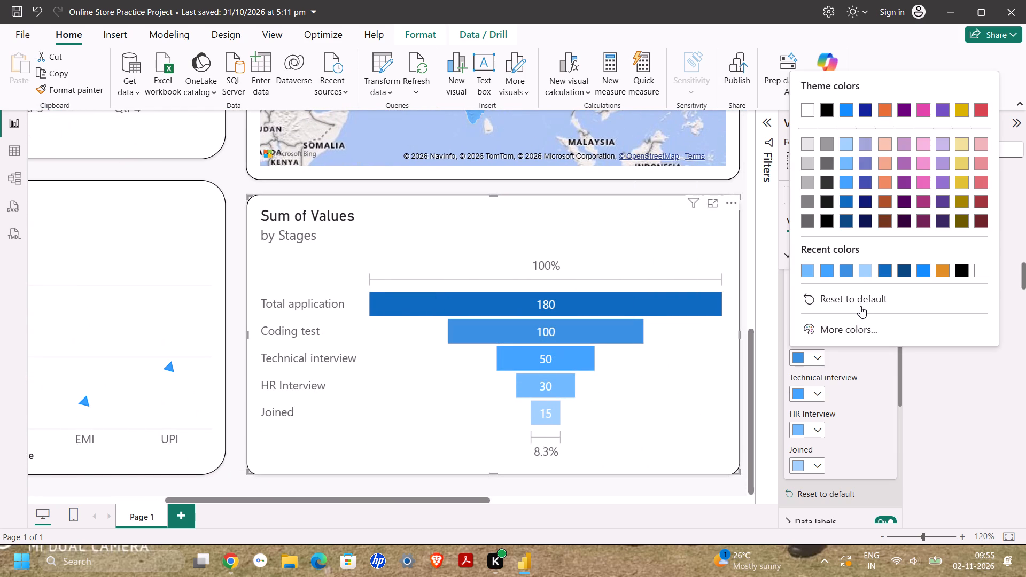
{"action": "left_click", "coordinate": [823, 323]}
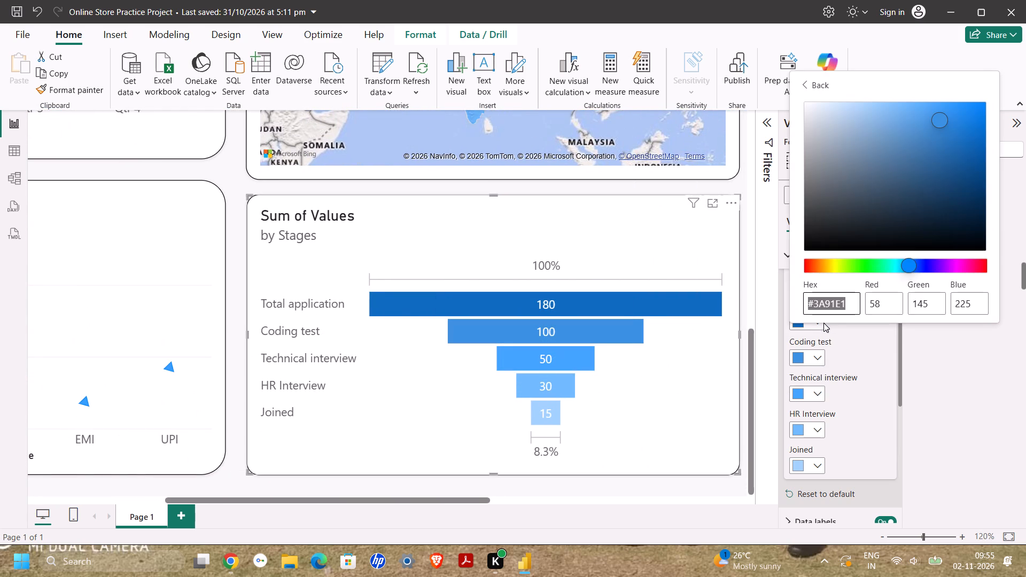
{"action": "left_click", "coordinate": [926, 128]}
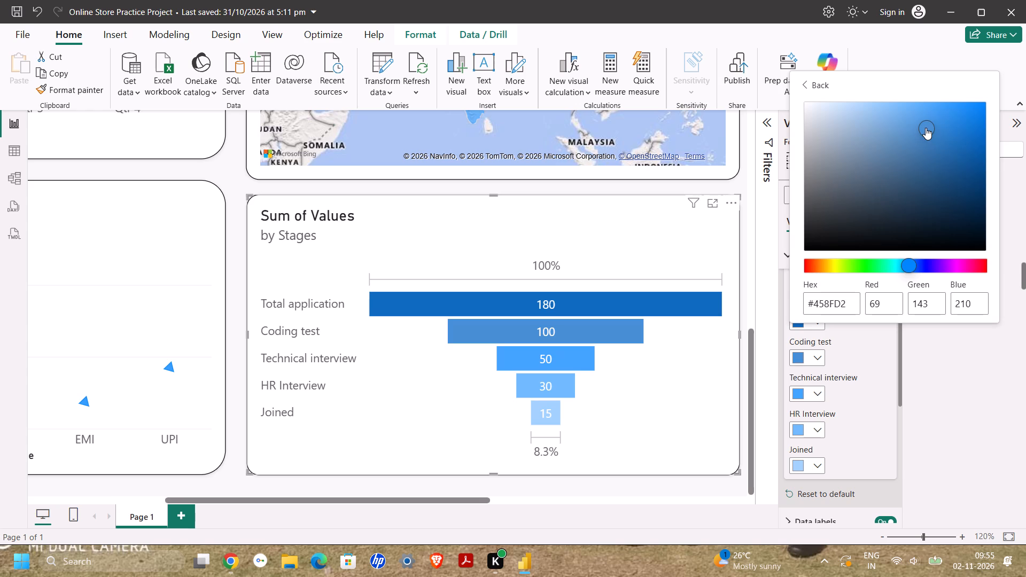
{"action": "left_click", "coordinate": [930, 112]}
{"action": "left_click", "coordinate": [940, 112]}
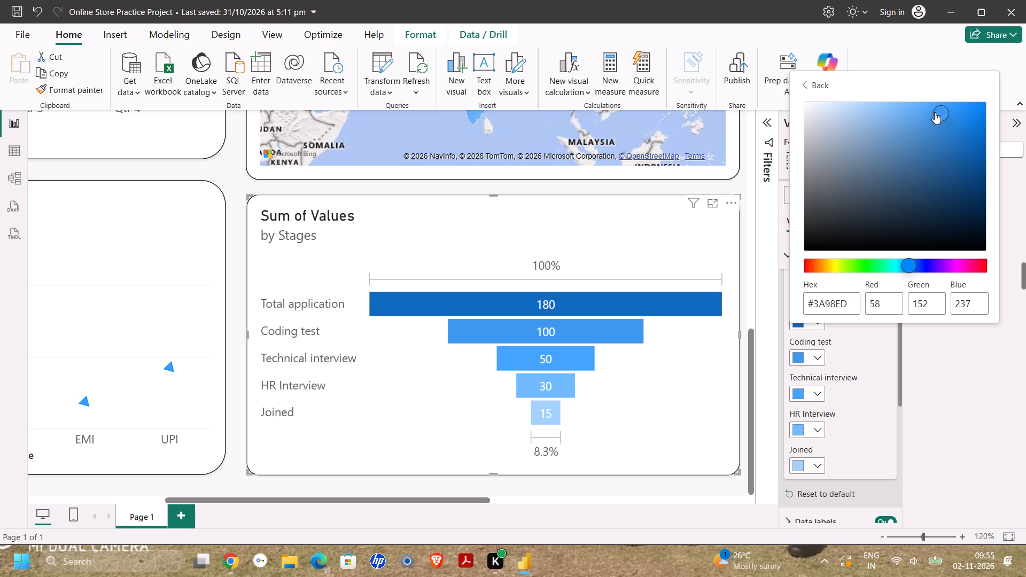
{"action": "left_click", "coordinate": [935, 112]}
{"action": "left_click", "coordinate": [930, 112]}
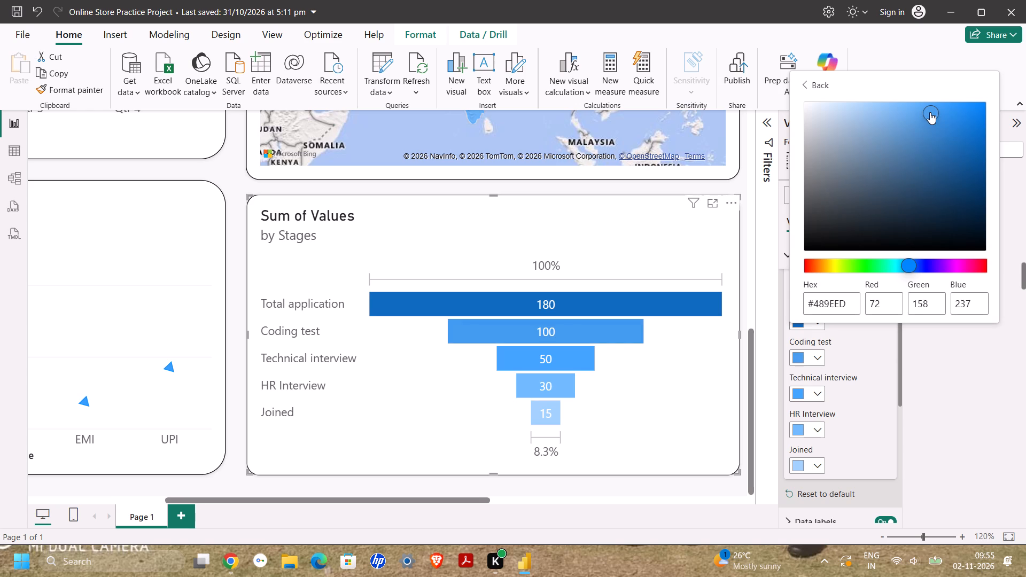
{"action": "left_click", "coordinate": [922, 114]}
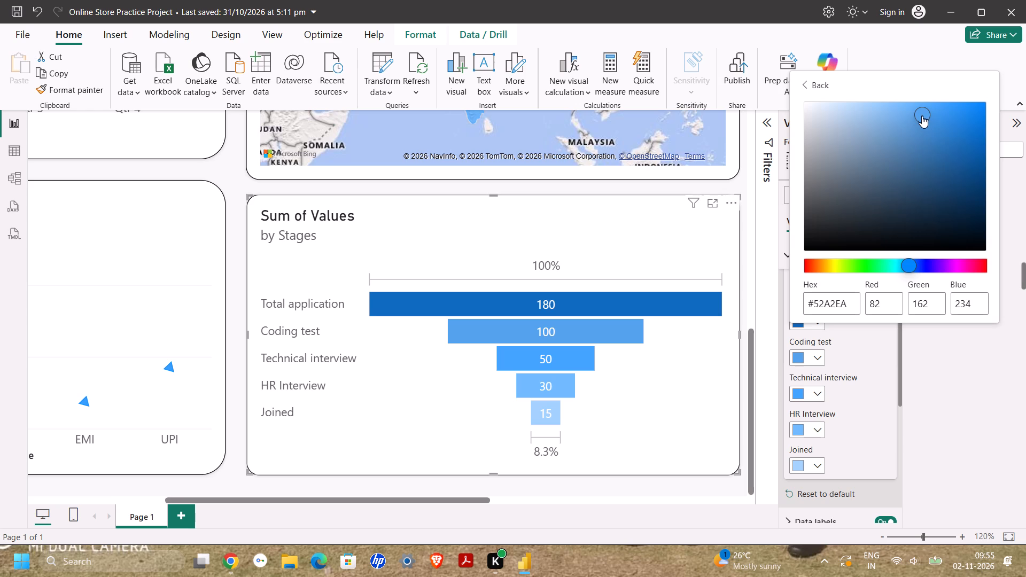
{"action": "left_click", "coordinate": [922, 119]}
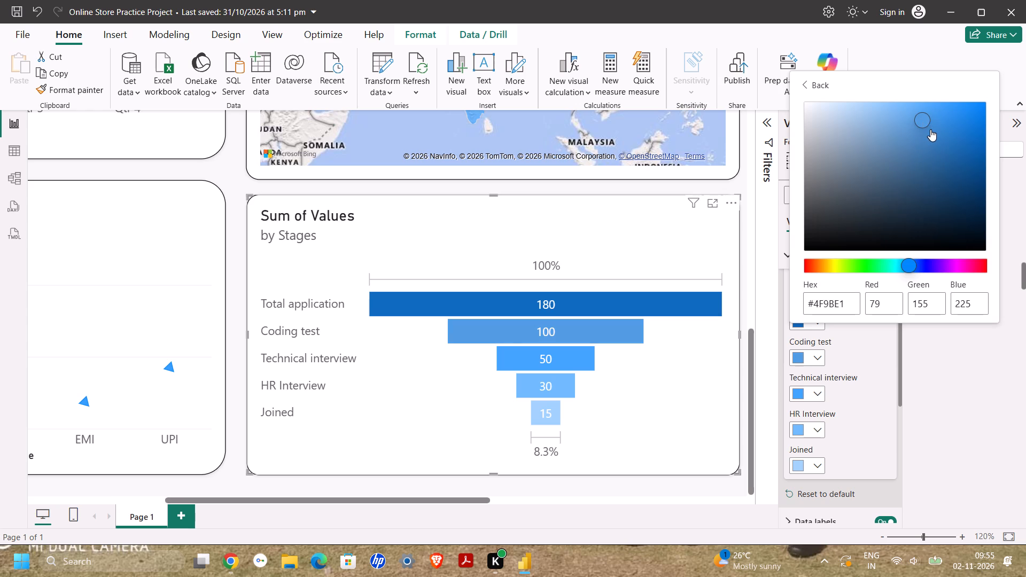
{"action": "left_click", "coordinate": [930, 129]}
{"action": "left_click", "coordinate": [942, 402]}
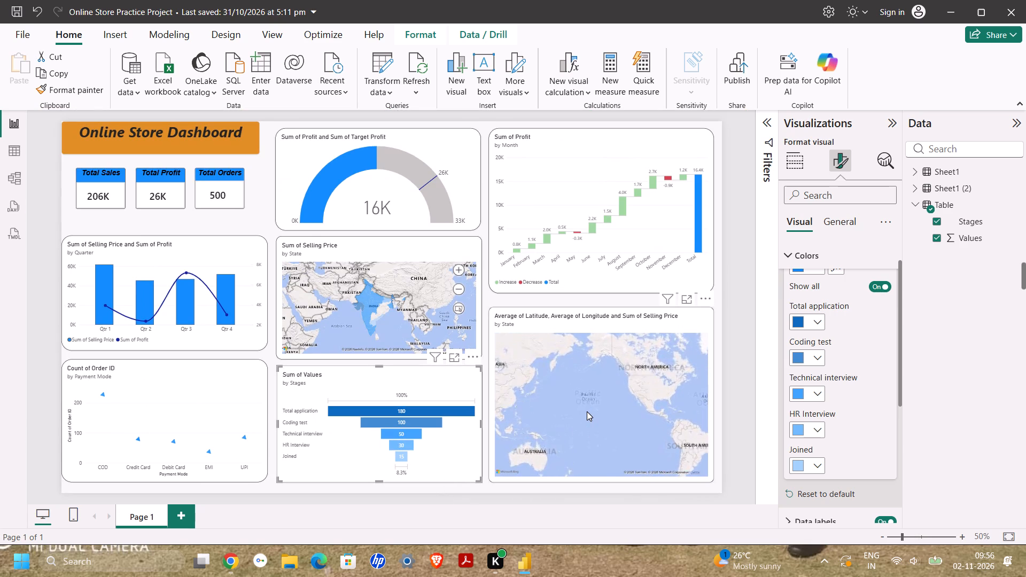
Look over the whole Online Store Dashboard page, including the zoomed-out bubble map by State and the recoloured funnel chart.
{"action": "scroll", "coordinate": [587, 411], "scroll_direction": "down", "scroll_amount": 2}
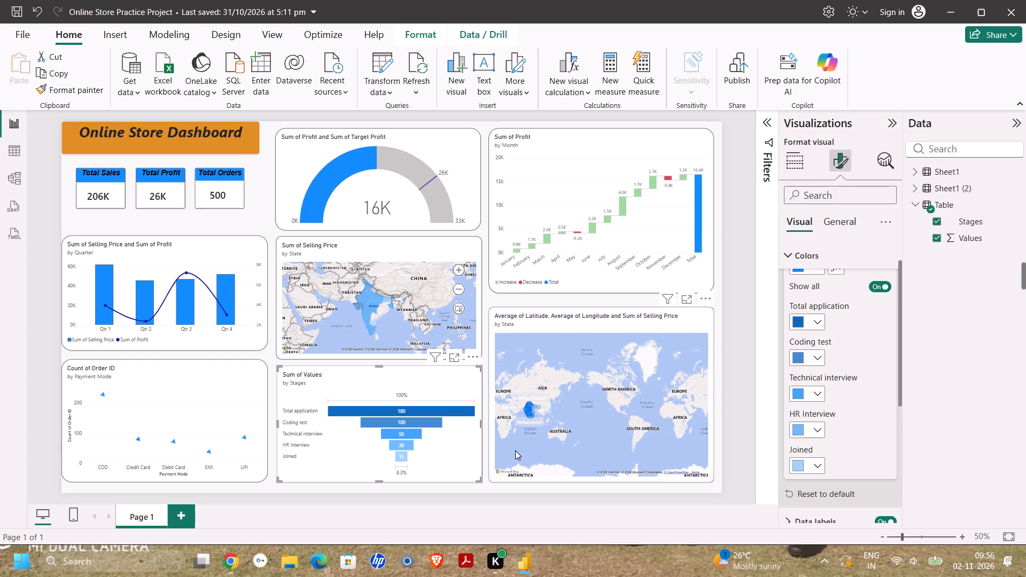
{"action": "double_click", "coordinate": [515, 450]}
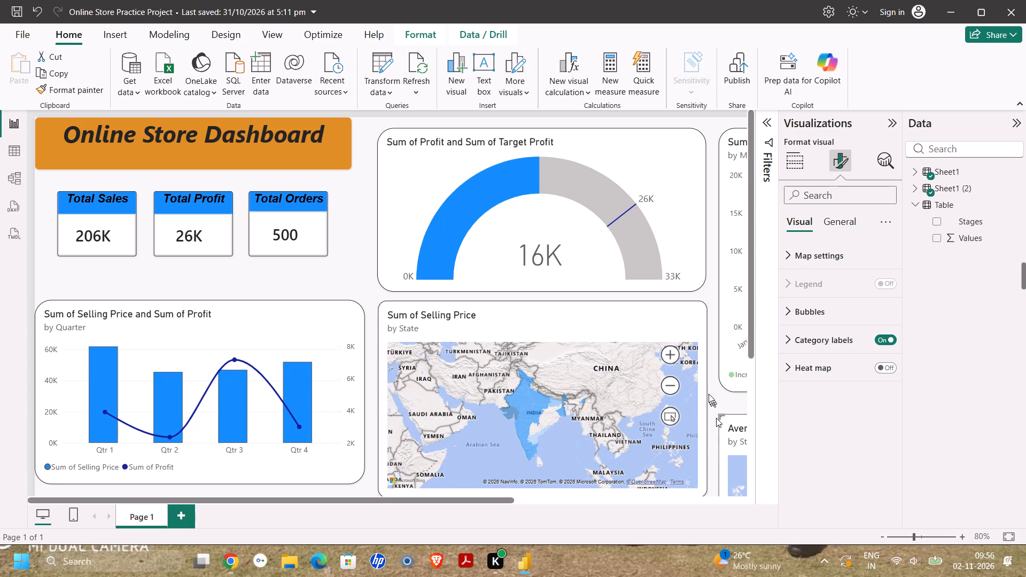
{"action": "left_click", "coordinate": [715, 406]}
{"action": "scroll", "coordinate": [715, 406], "scroll_direction": "left", "scroll_amount": 3}
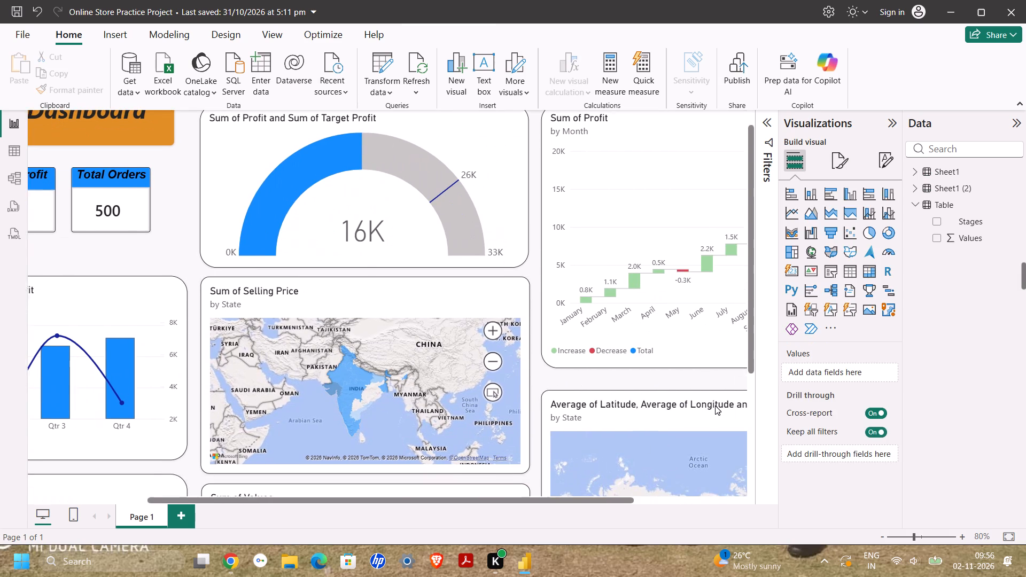
{"action": "scroll", "coordinate": [713, 416], "scroll_direction": "down", "scroll_amount": 3}
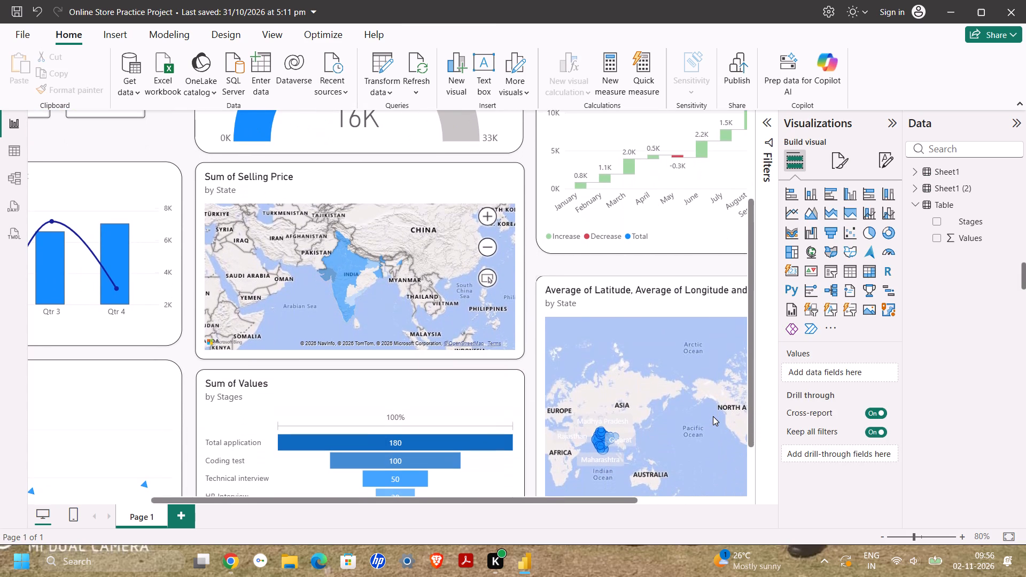
{"action": "scroll", "coordinate": [713, 416], "scroll_direction": "down", "scroll_amount": 6}
{"action": "scroll", "coordinate": [713, 416], "scroll_direction": "left", "scroll_amount": 3}
{"action": "scroll", "coordinate": [651, 262], "scroll_direction": "left", "scroll_amount": 2}
{"action": "scroll", "coordinate": [651, 262], "scroll_direction": "down", "scroll_amount": 1}
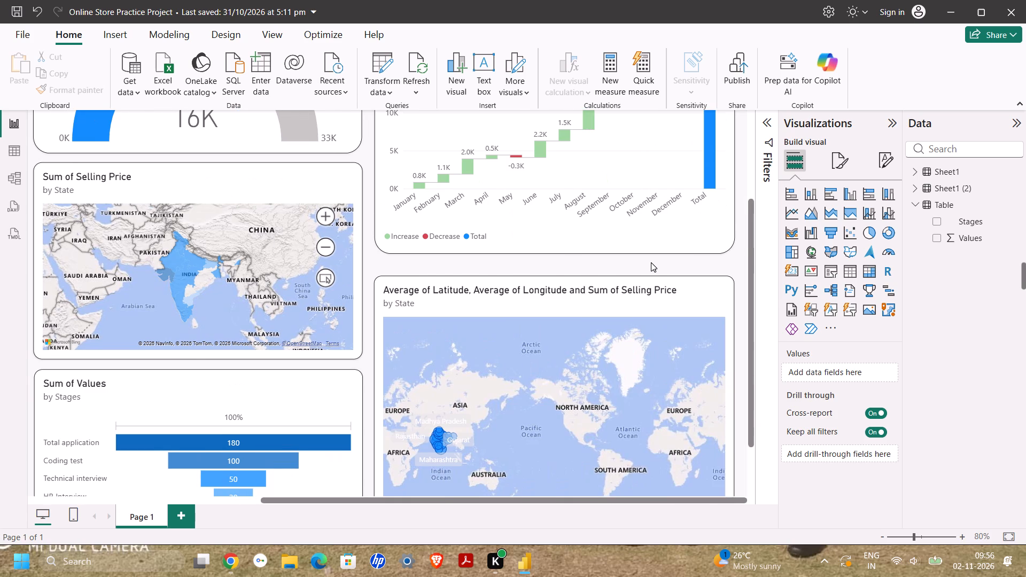
{"action": "scroll", "coordinate": [651, 262], "scroll_direction": "down", "scroll_amount": 1}
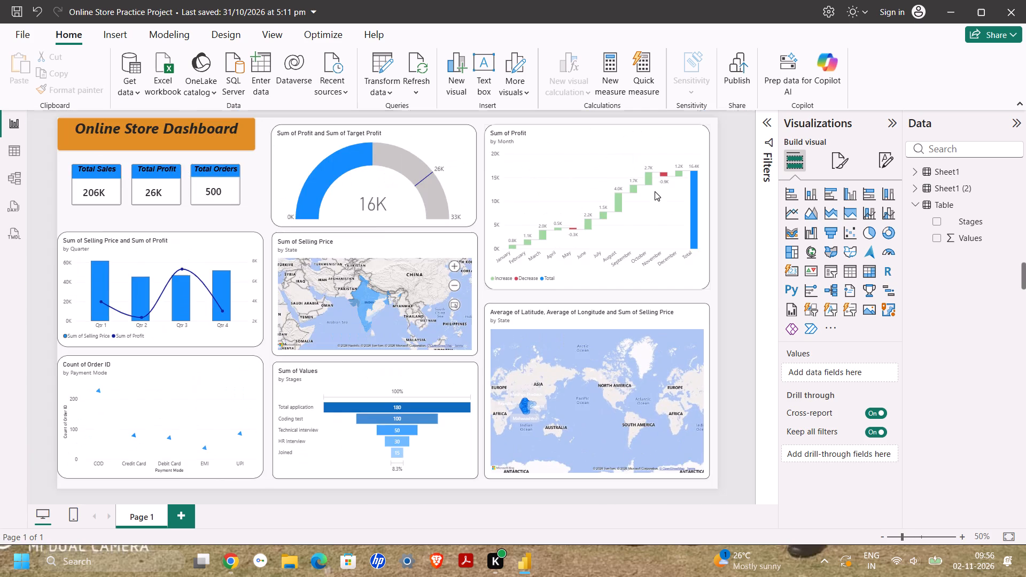
{"action": "left_click", "coordinate": [655, 191]}
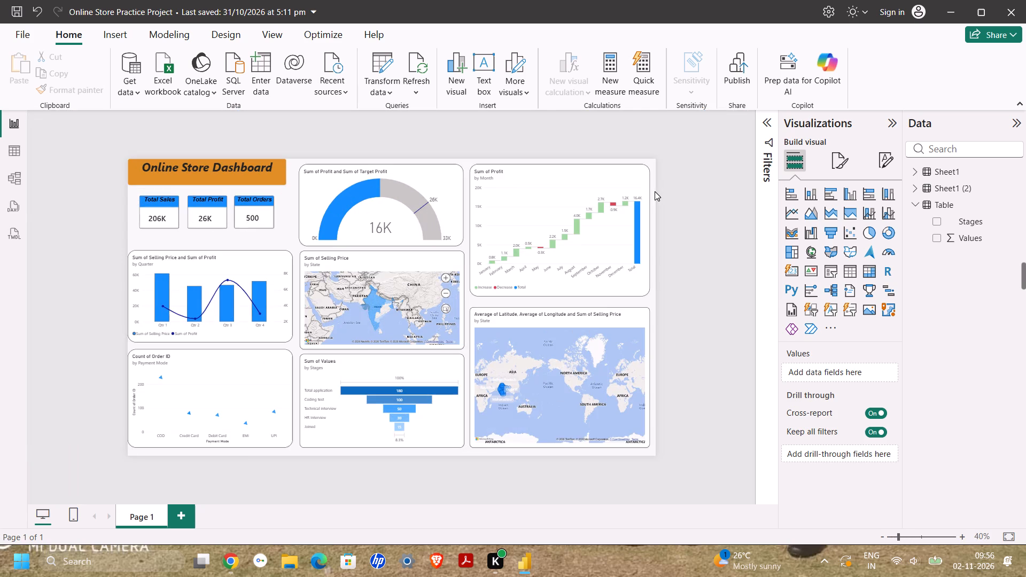
Save the Online Store Practice Project report.
{"action": "left_click", "coordinate": [11, 0]}
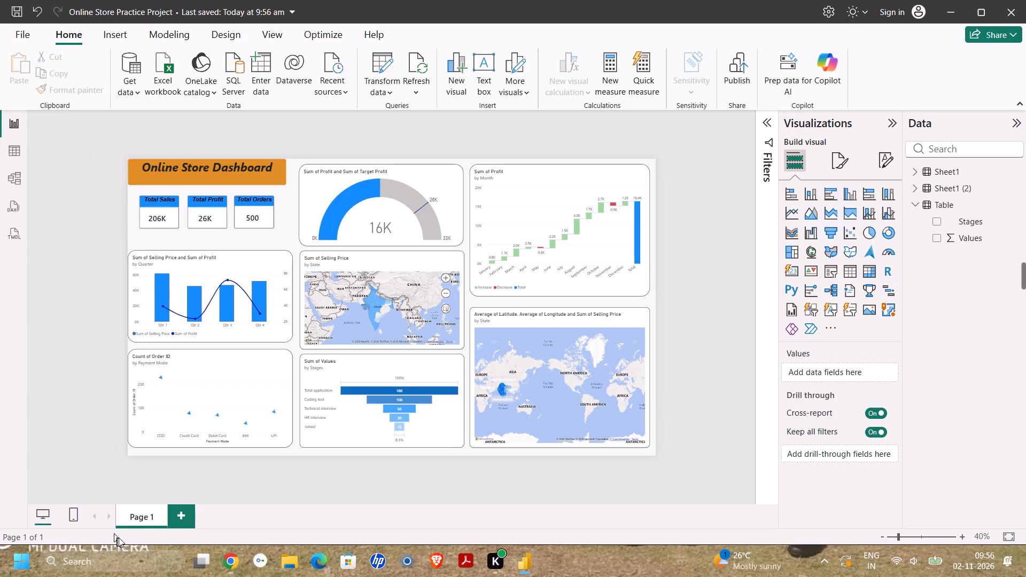
Add a new page to the report.
{"action": "left_click", "coordinate": [186, 517]}
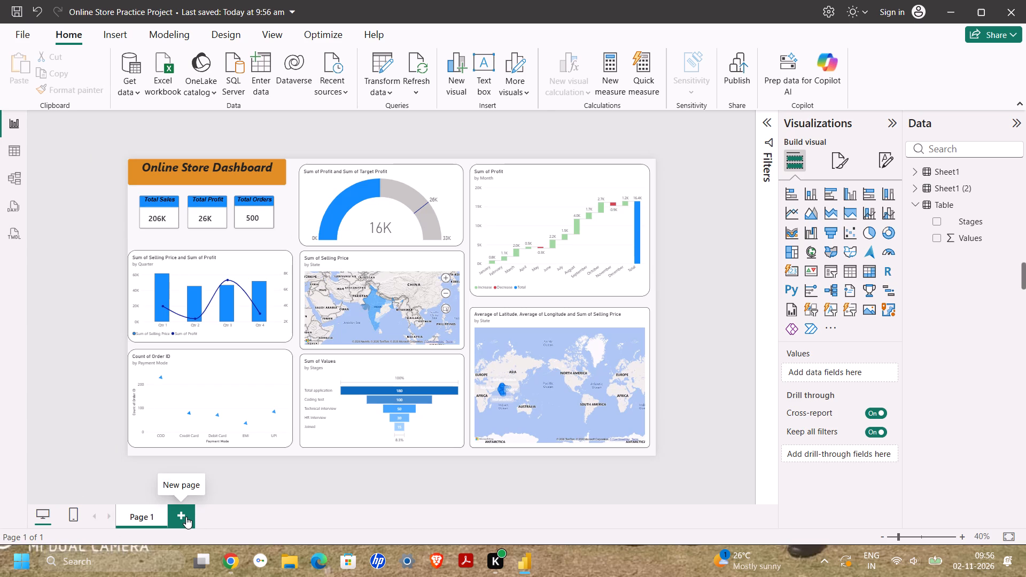
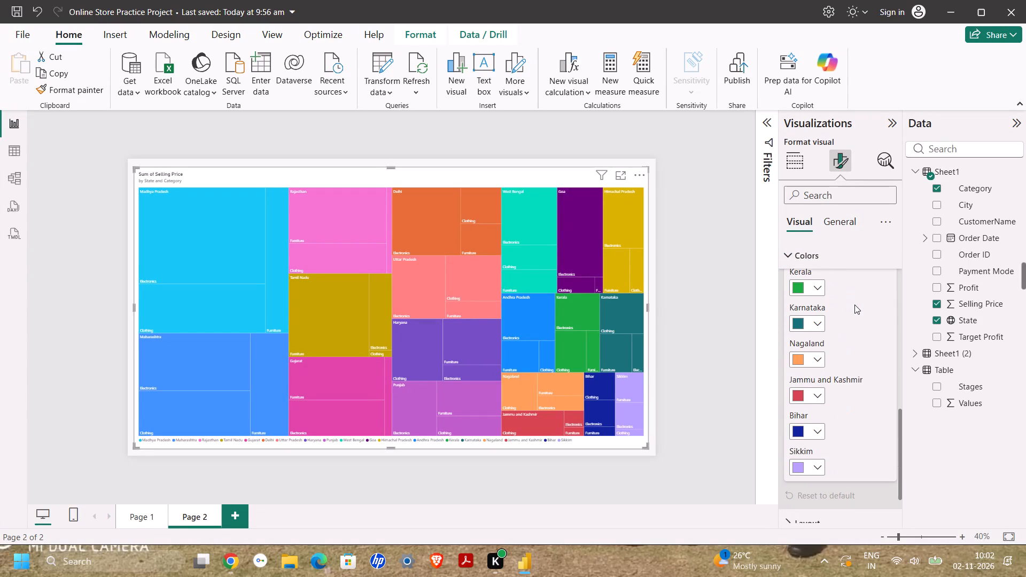
Review the treemap's Colors and Layout settings, including the available tiling methods.
{"action": "scroll", "coordinate": [854, 333], "scroll_direction": "up", "scroll_amount": 5}
{"action": "scroll", "coordinate": [816, 290], "scroll_direction": "up", "scroll_amount": 3}
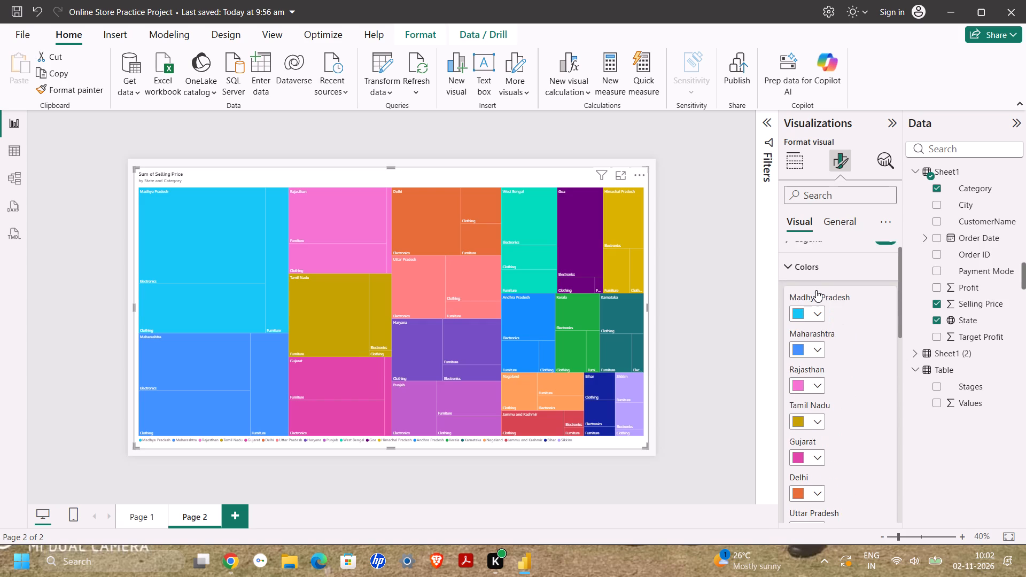
{"action": "left_click", "coordinate": [809, 290]}
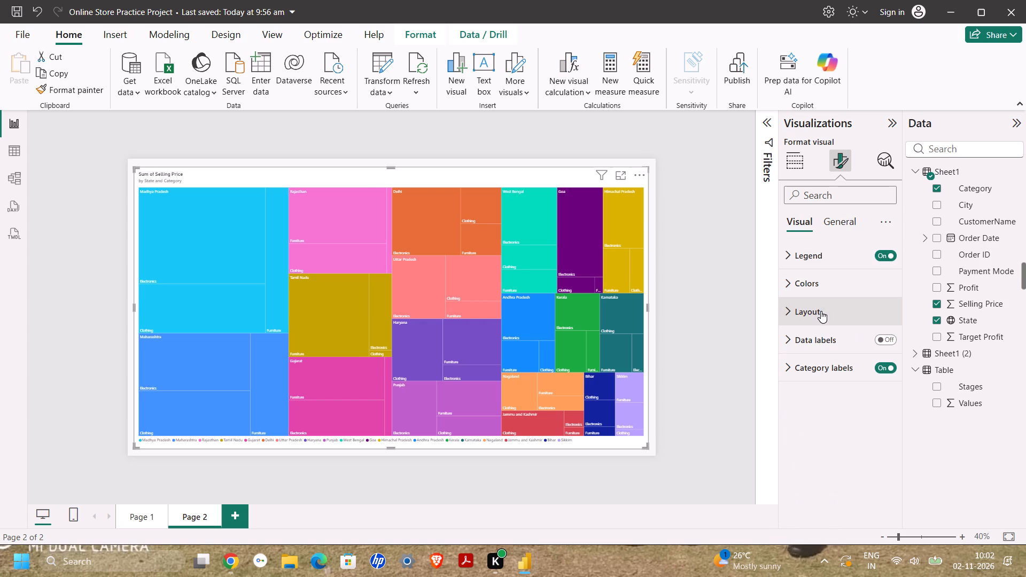
{"action": "left_click", "coordinate": [821, 311]}
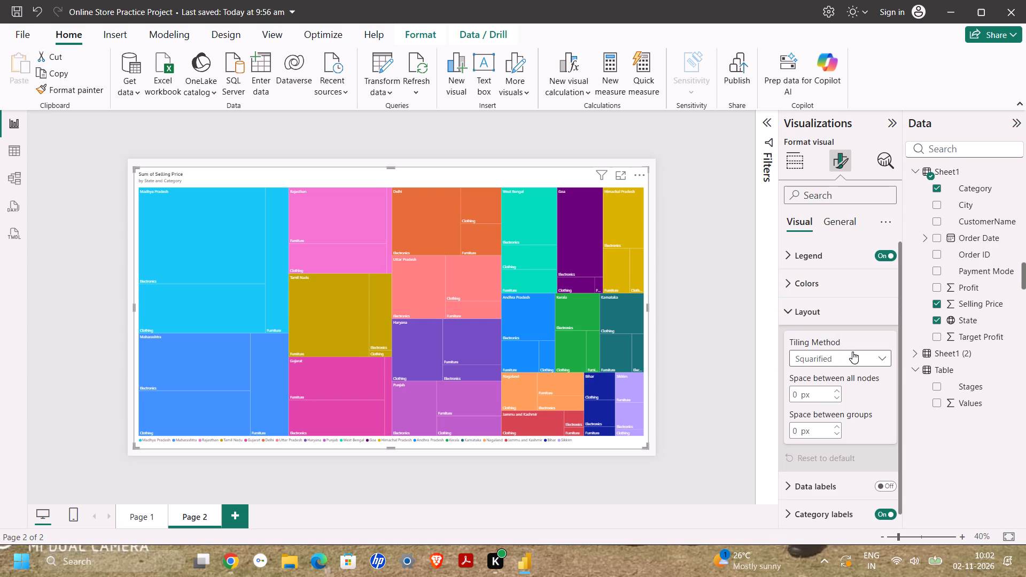
{"action": "left_click", "coordinate": [852, 352]}
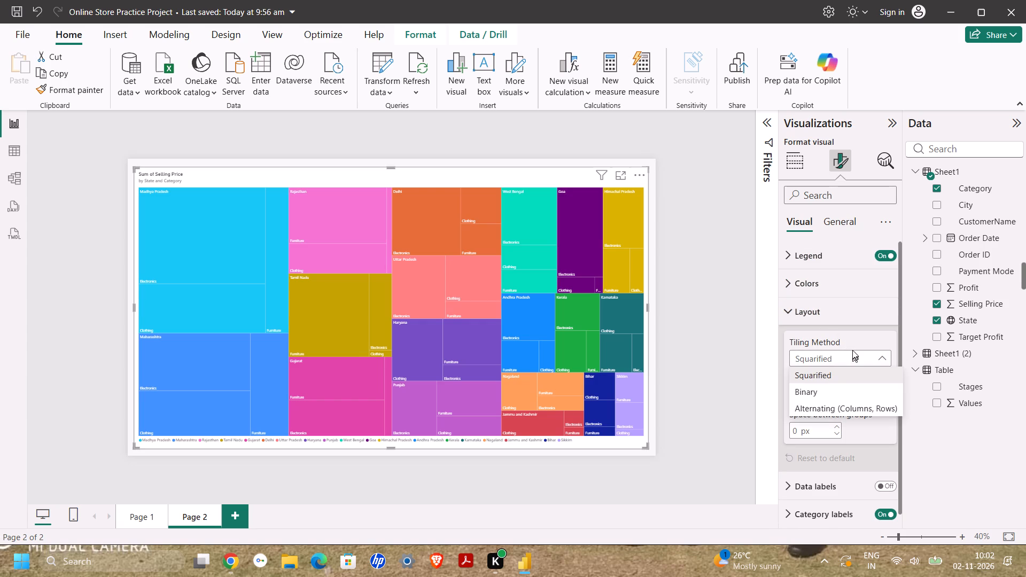
{"action": "left_click", "coordinate": [852, 350]}
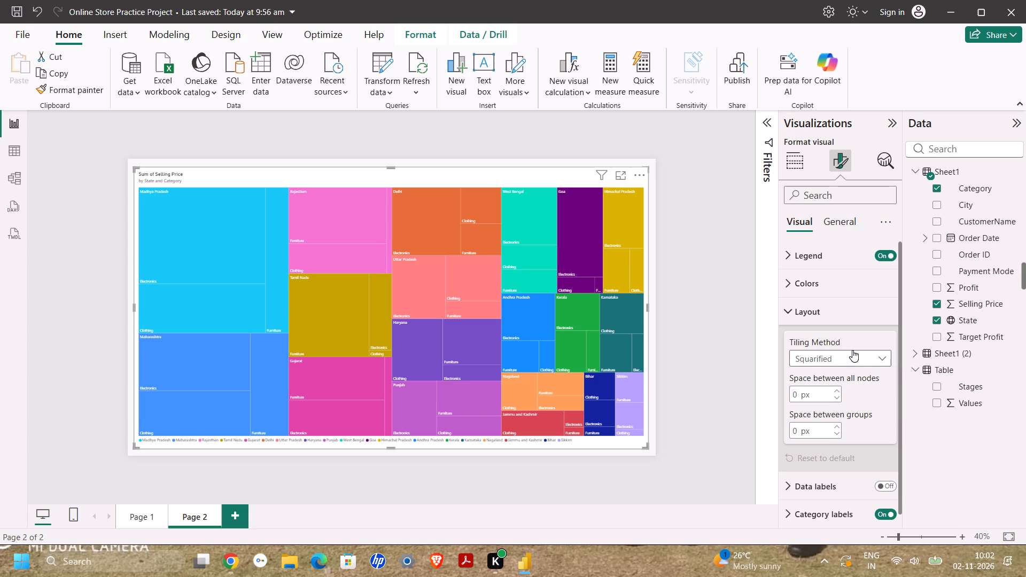
{"action": "left_click", "coordinate": [851, 334]}
{"action": "left_click", "coordinate": [823, 312]}
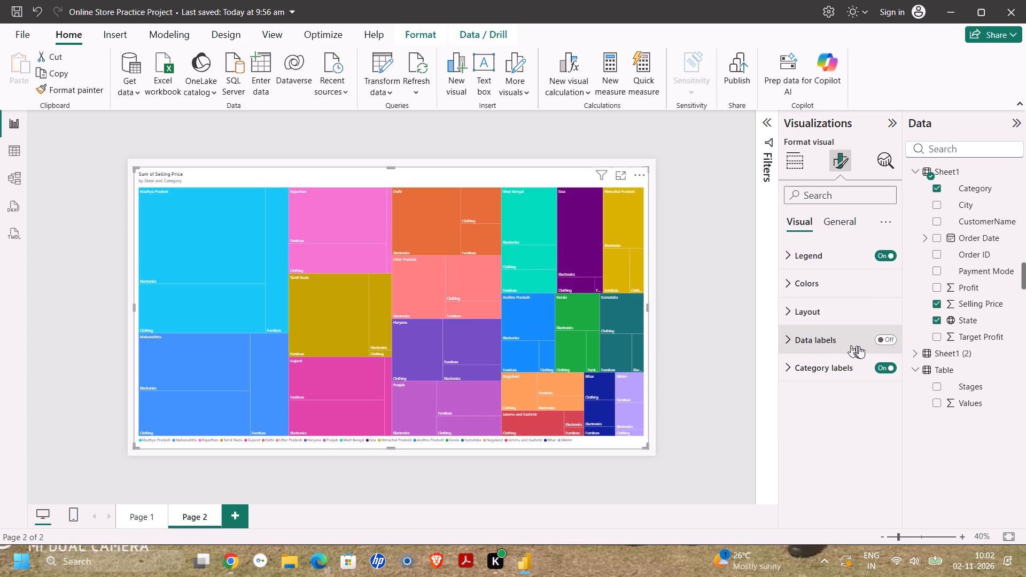
Turn on data labels for the treemap of Selling Price by State and Category, and inspect them up close.
{"action": "left_click", "coordinate": [882, 344]}
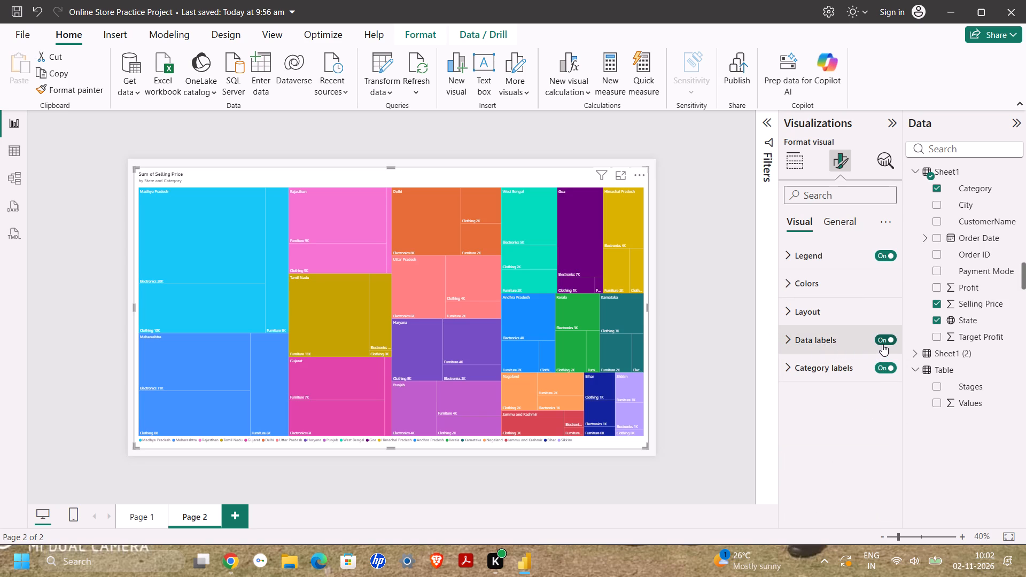
{"action": "left_click", "coordinate": [882, 344]}
{"action": "left_click", "coordinate": [882, 344]}
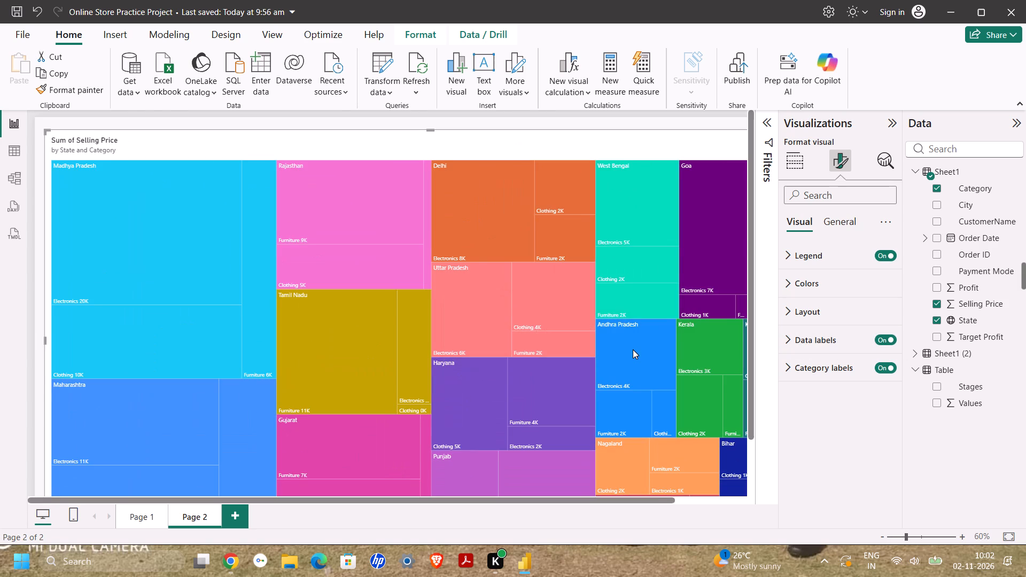
{"action": "scroll", "coordinate": [633, 349], "scroll_direction": "down", "scroll_amount": 2}
{"action": "scroll", "coordinate": [633, 349], "scroll_direction": "left", "scroll_amount": 1}
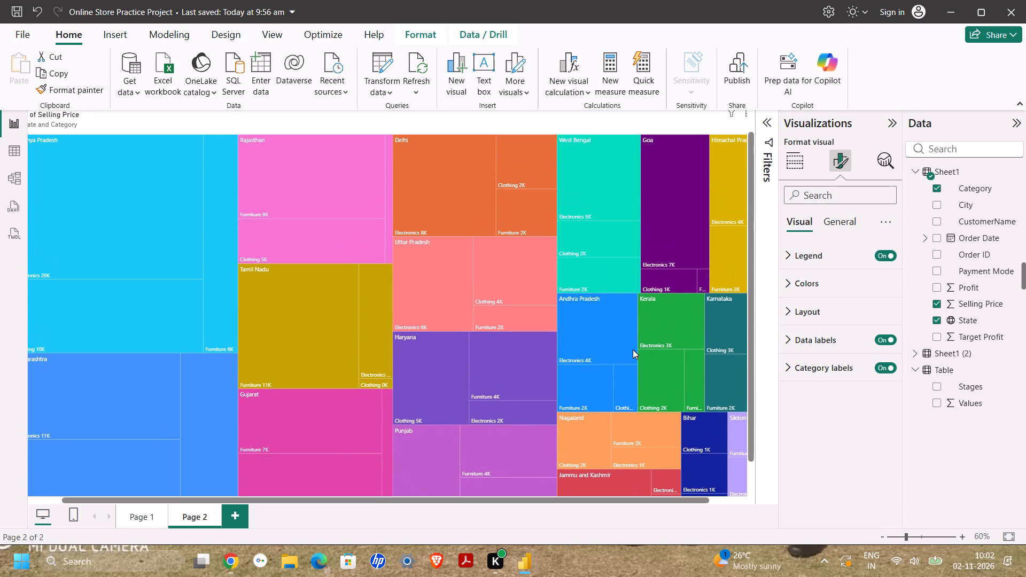